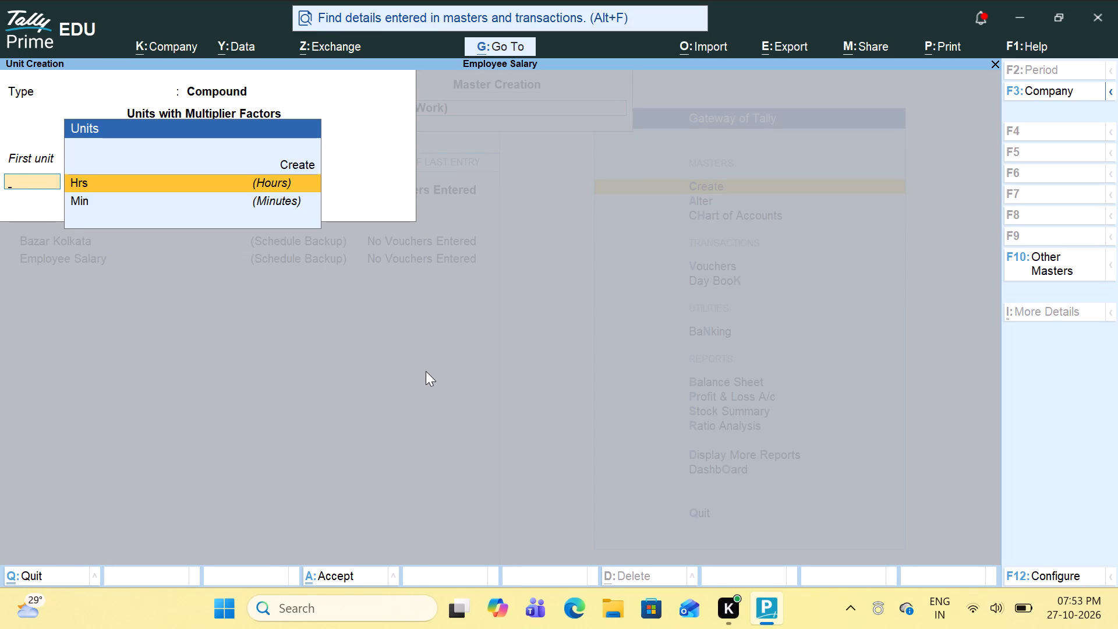
# Create the compound work unit Hrs of 60 Min, save it, and return to the list of masters.
pyautogui.press('Return')
pyautogui.write('60')
pyautogui.press('Return')
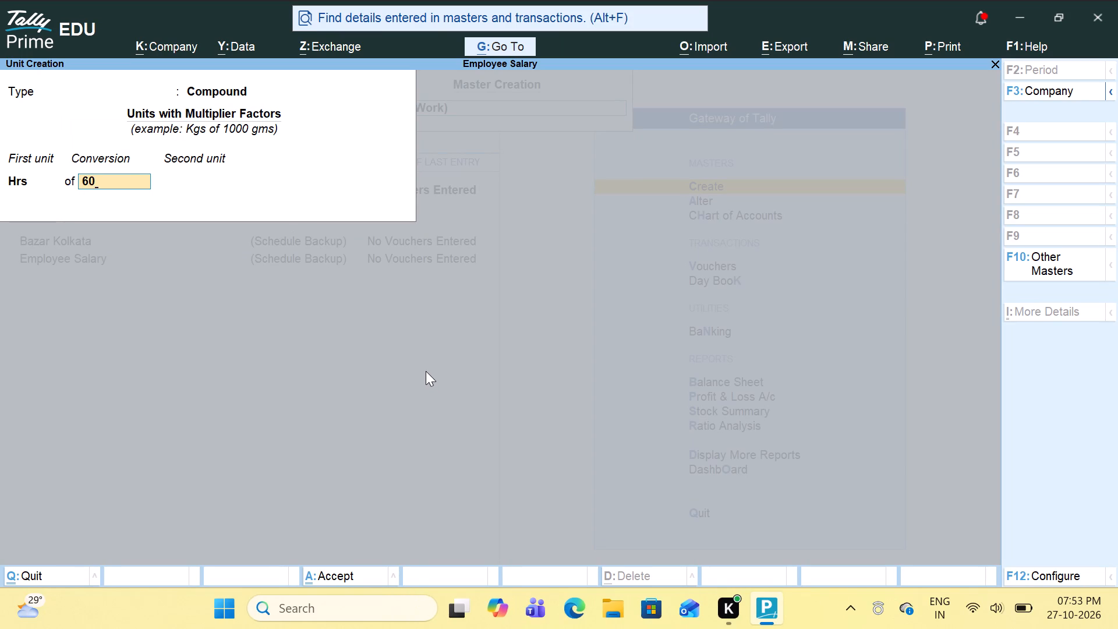
pyautogui.press('Return')
pyautogui.press('Return')
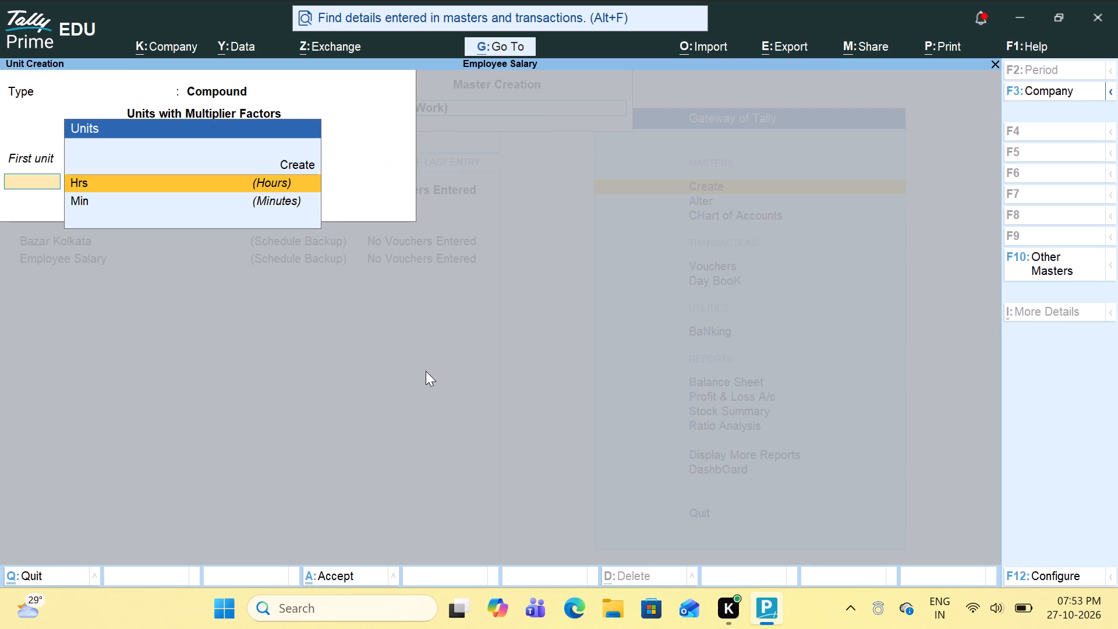
pyautogui.press('Escape')
pyautogui.press('Escape')
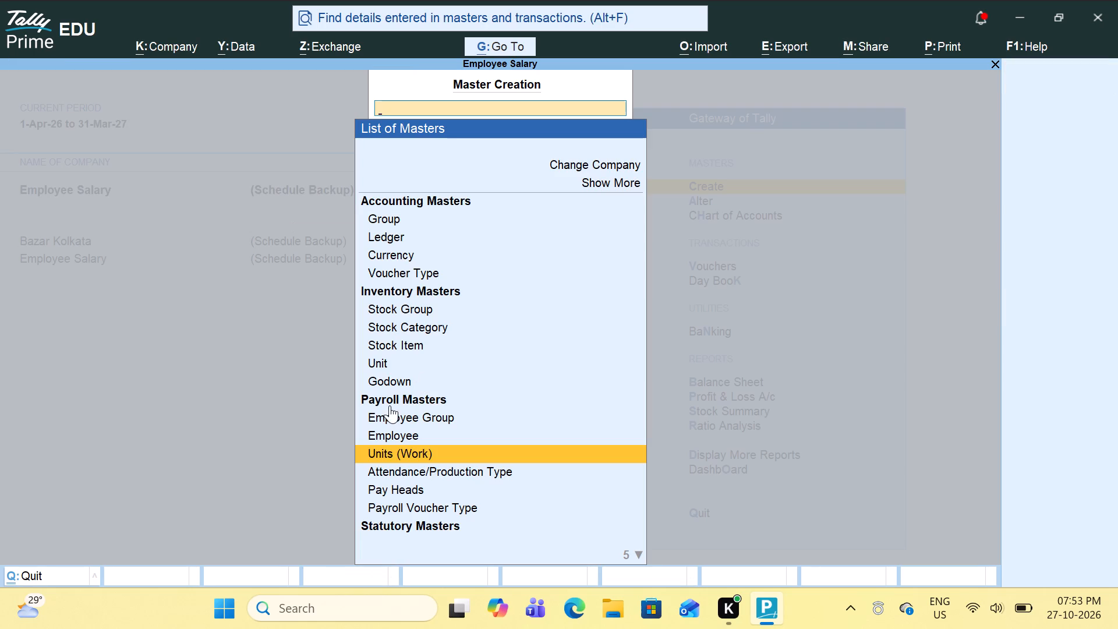
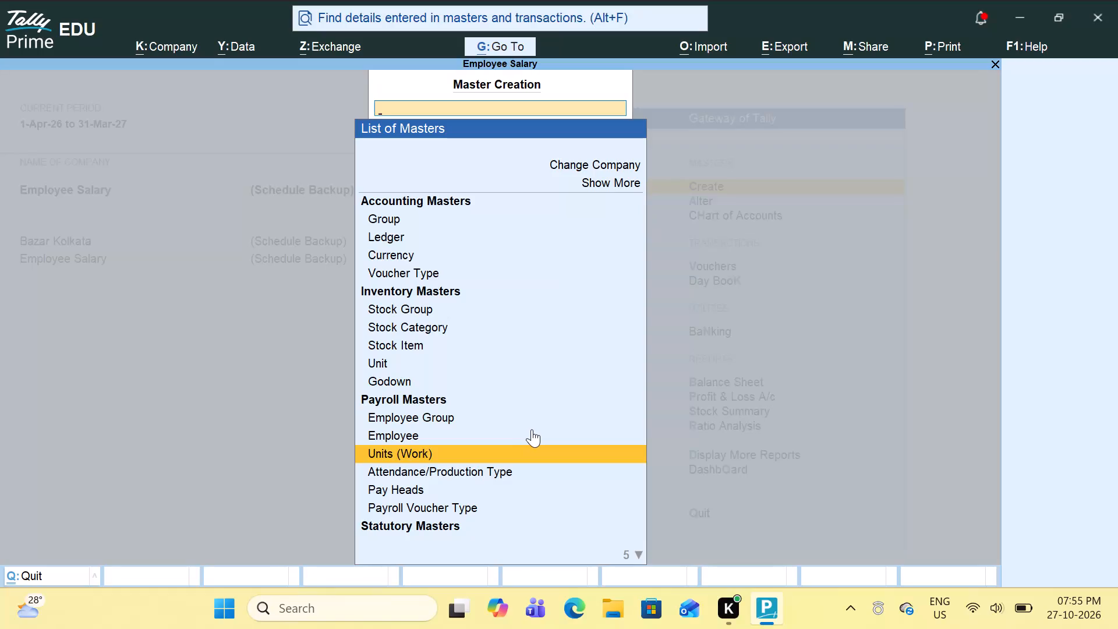
# Create an attendance type named Leave under Primary, with attendance type Leave without Pay, and save it.
pyautogui.press('Down')
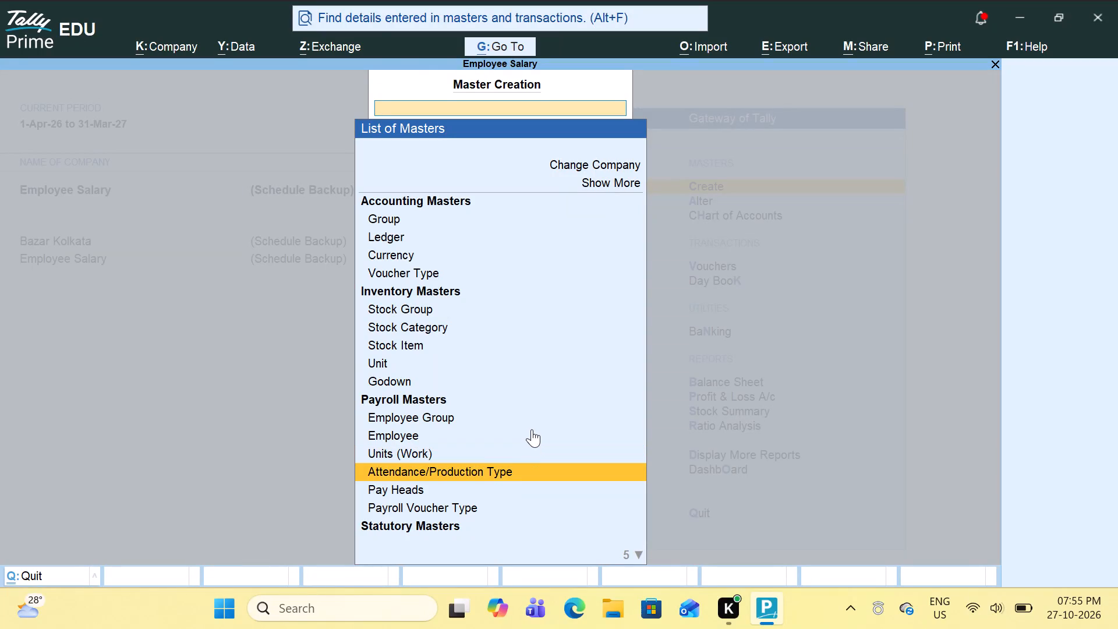
pyautogui.press('Return')
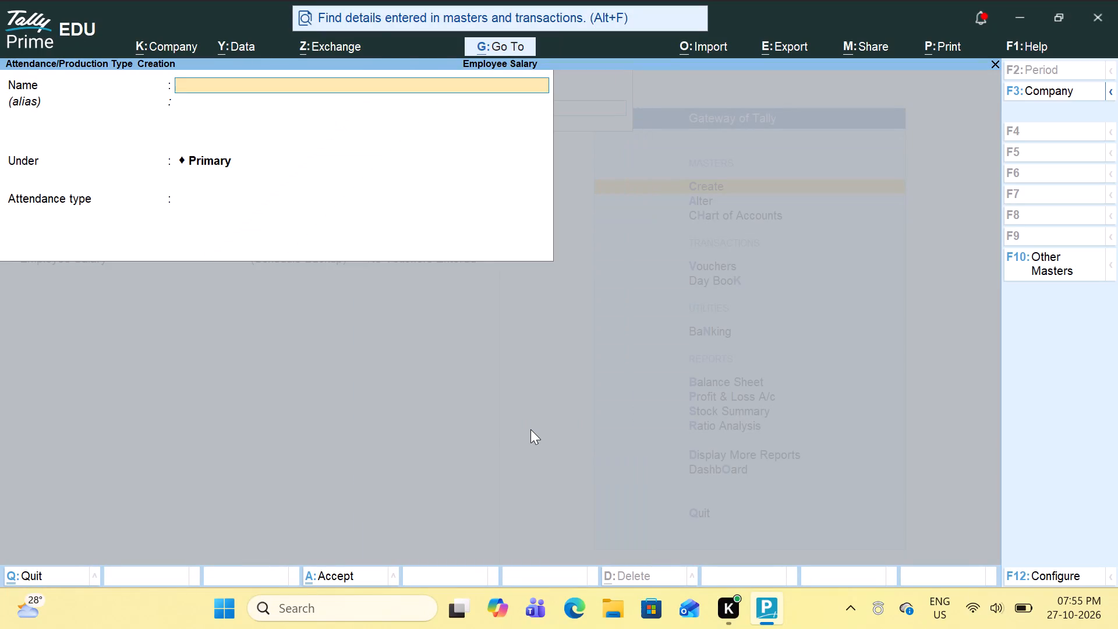
pyautogui.press('l')
pyautogui.write('eave')
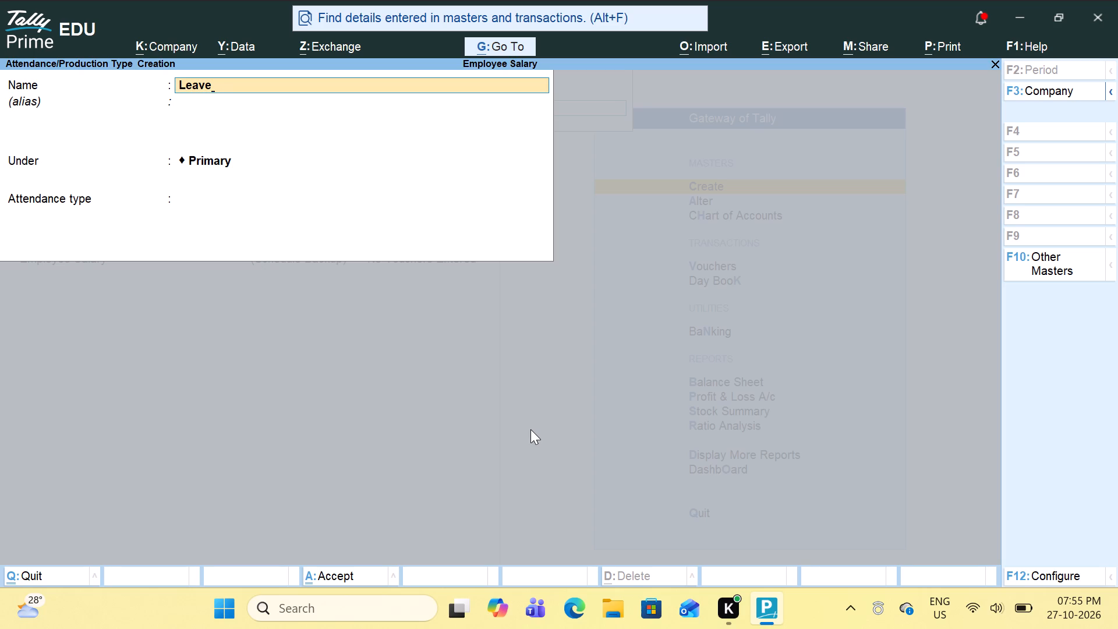
pyautogui.press('Return')
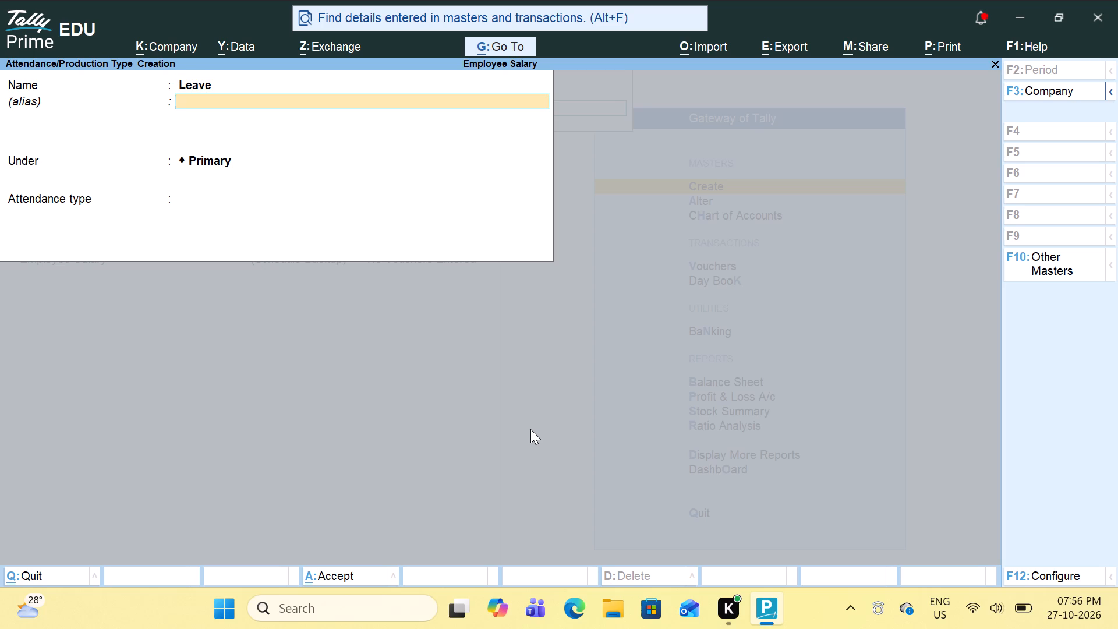
pyautogui.press('Return')
pyautogui.press('Return')
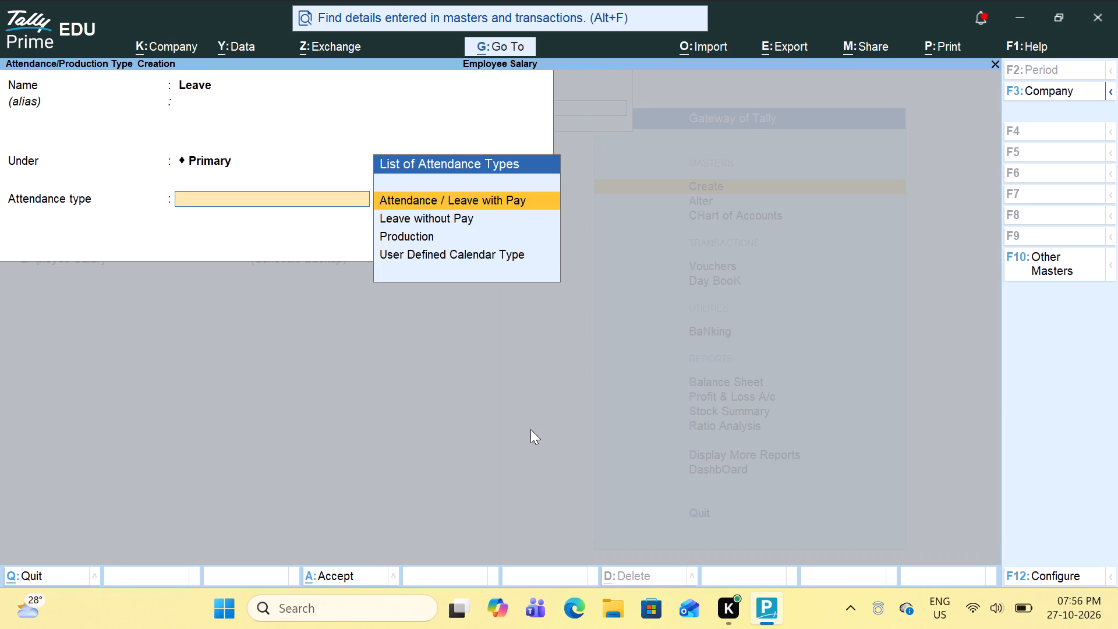
pyautogui.press('Down')
pyautogui.press('Return')
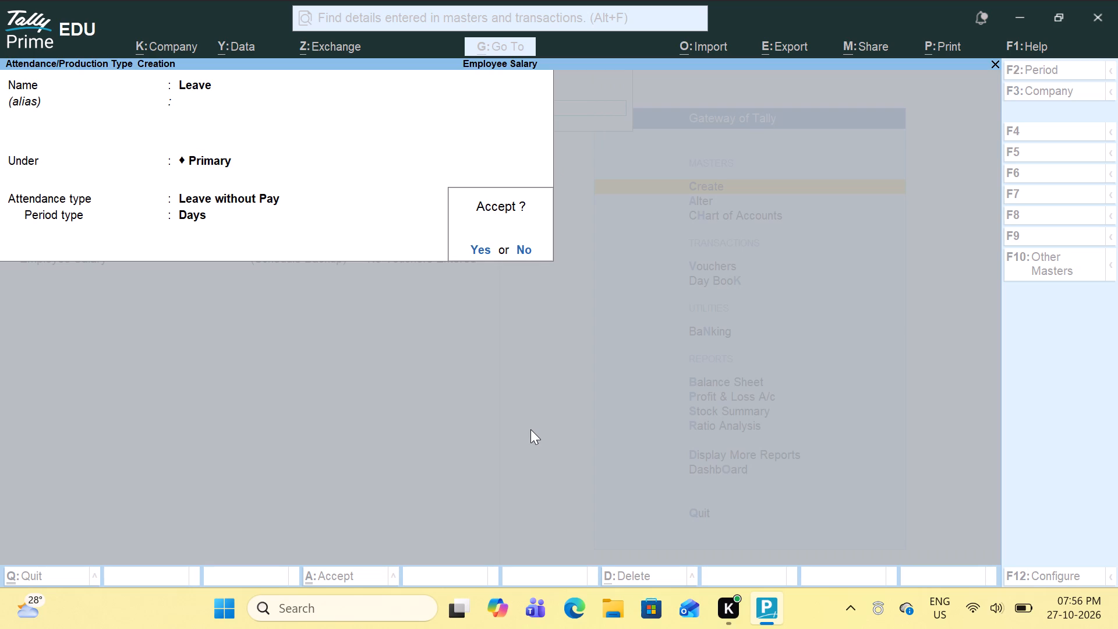
pyautogui.press('Return')
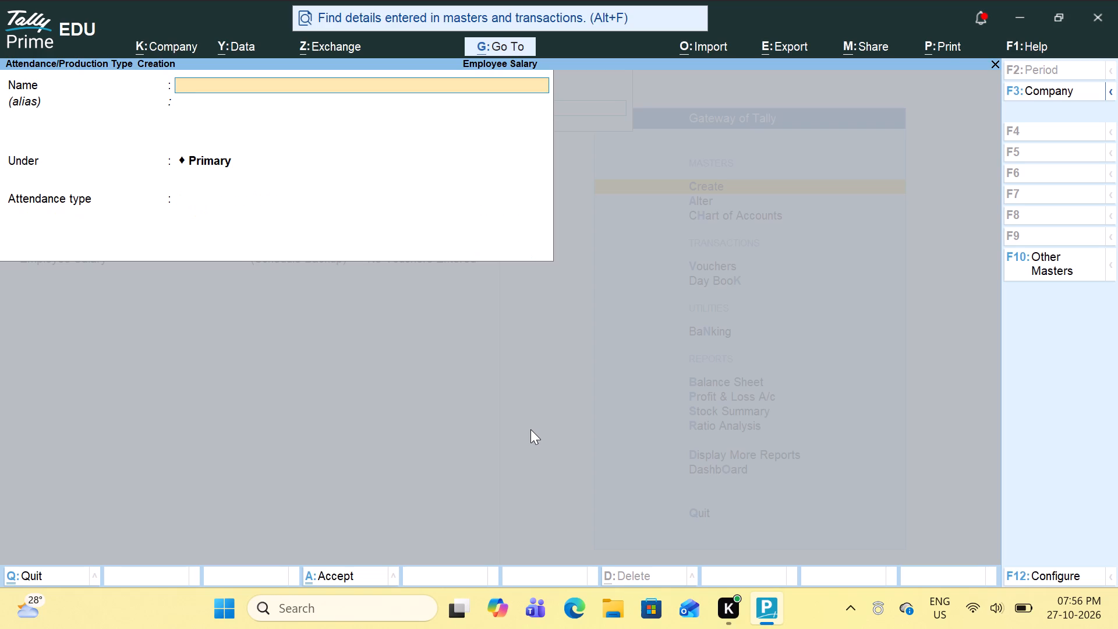
# Create an attendance type named Sick Leave under Primary, with attendance type Attendance / Leave with Pay, and save it.
pyautogui.write('sick')
pyautogui.press('space')
pyautogui.write('leave')
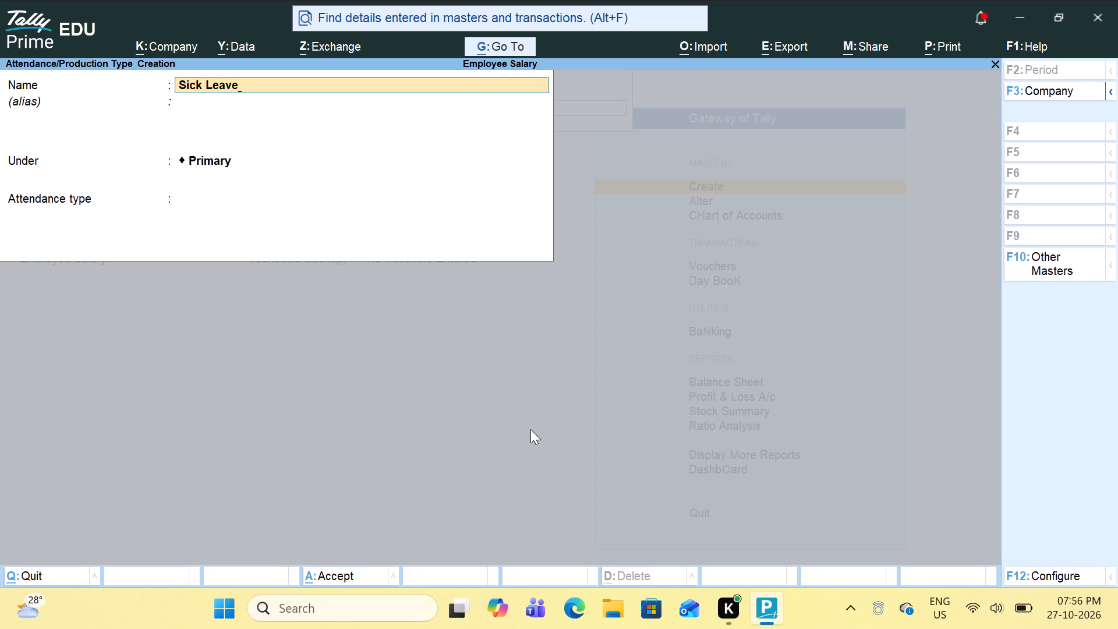
pyautogui.press('Return')
pyautogui.press('Return')
pyautogui.press('Return')
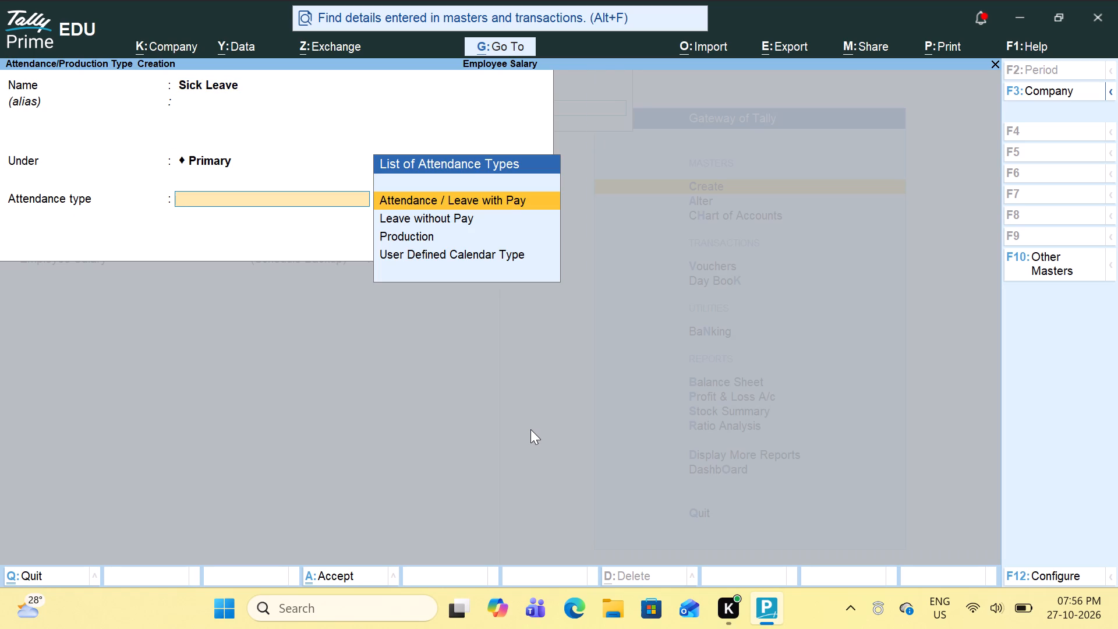
pyautogui.press('Return')
pyautogui.press('Return')
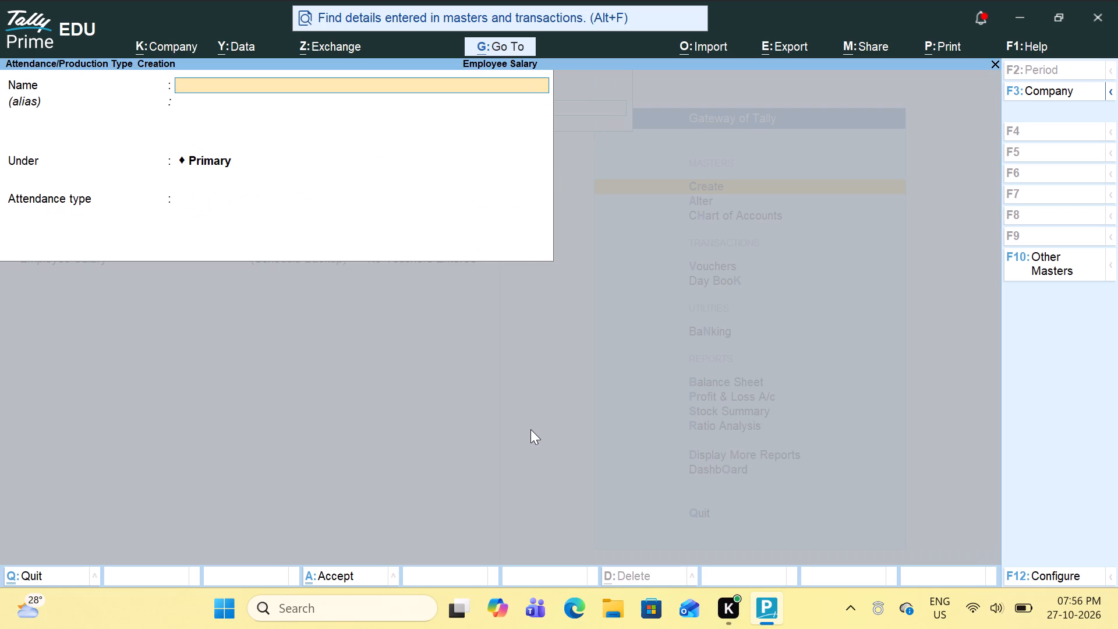
# Create an Overtime attendance type under Primary, using type Production and unit Hrs of 60 Min, save it, and return to the list of masters.
pyautogui.write('overtime')
pyautogui.press('Return')
pyautogui.press('Return')
pyautogui.press('Return')
pyautogui.press('Down')
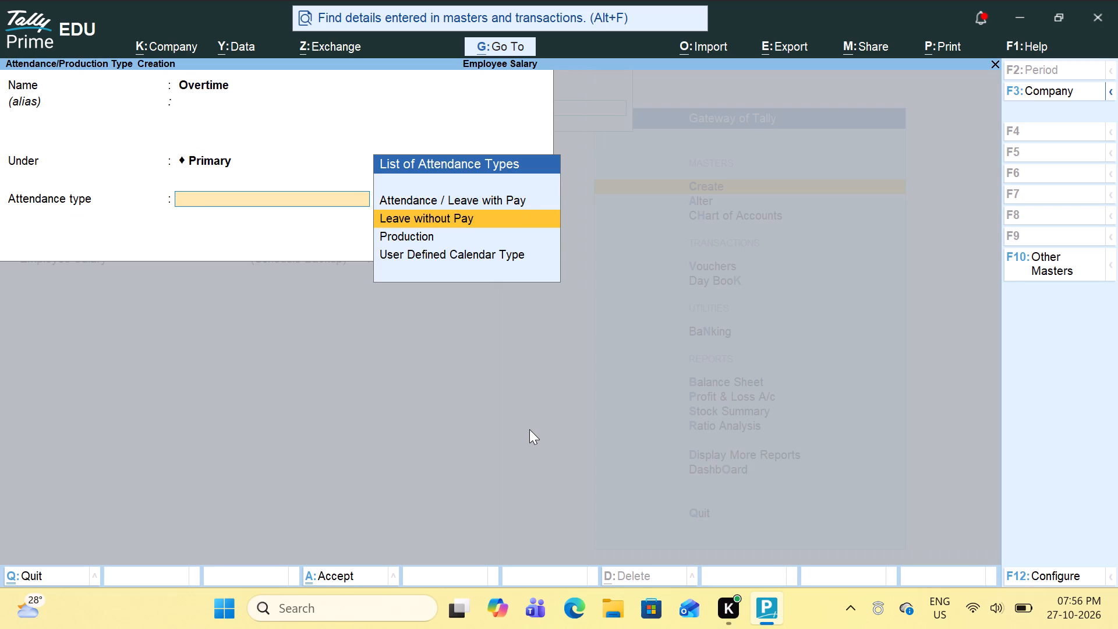
pyautogui.press('Down')
pyautogui.press('Down')
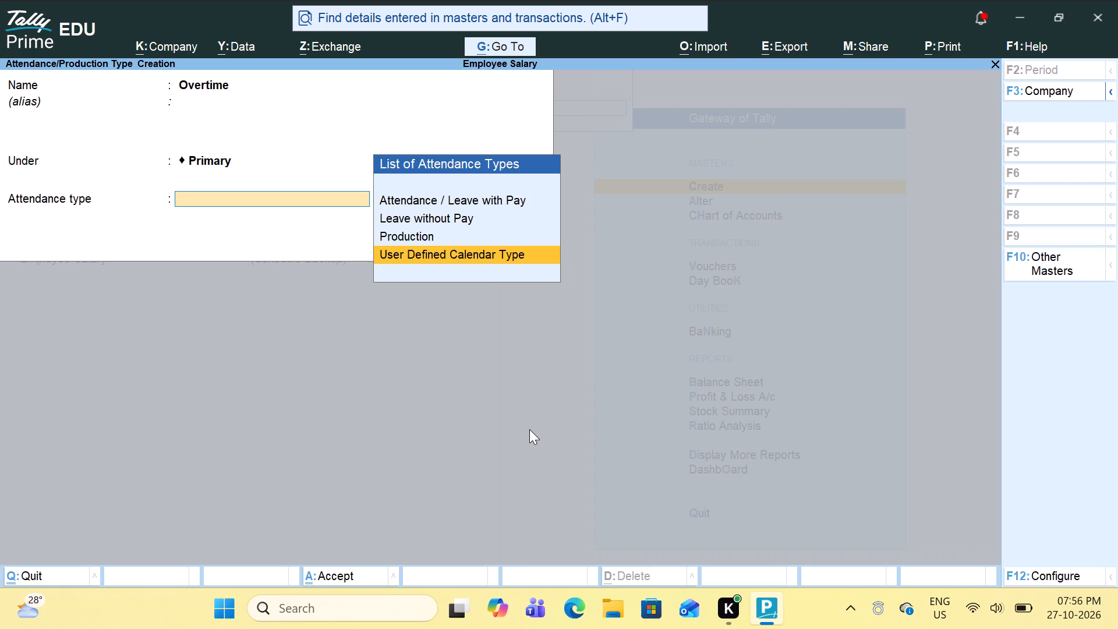
pyautogui.press('Up')
pyautogui.press('Return')
pyautogui.press('Down')
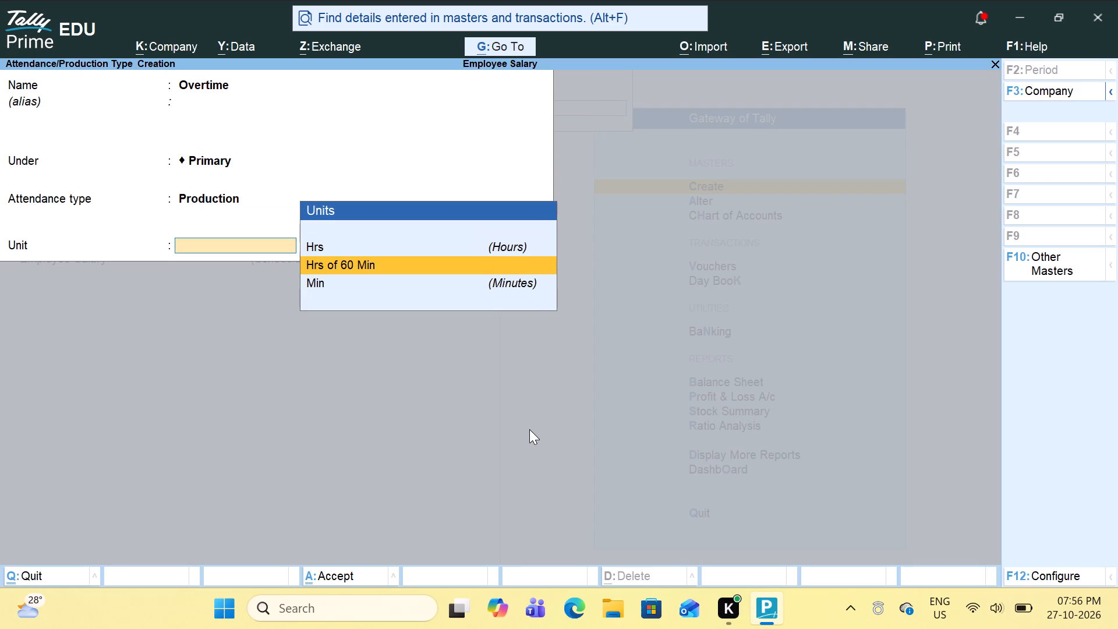
pyautogui.press('Return')
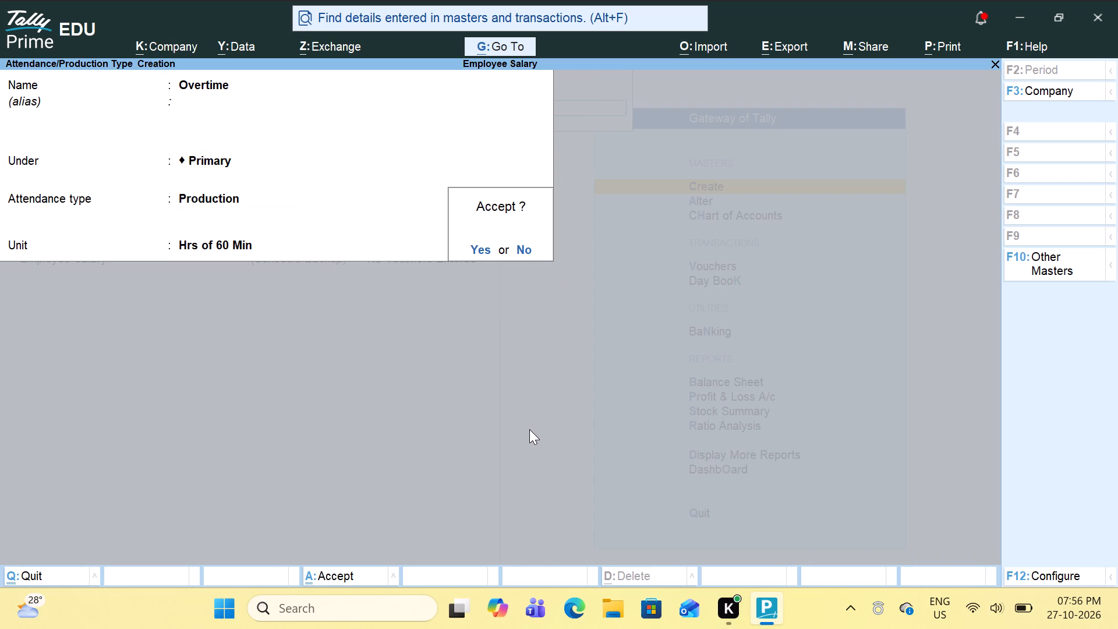
pyautogui.press('Return')
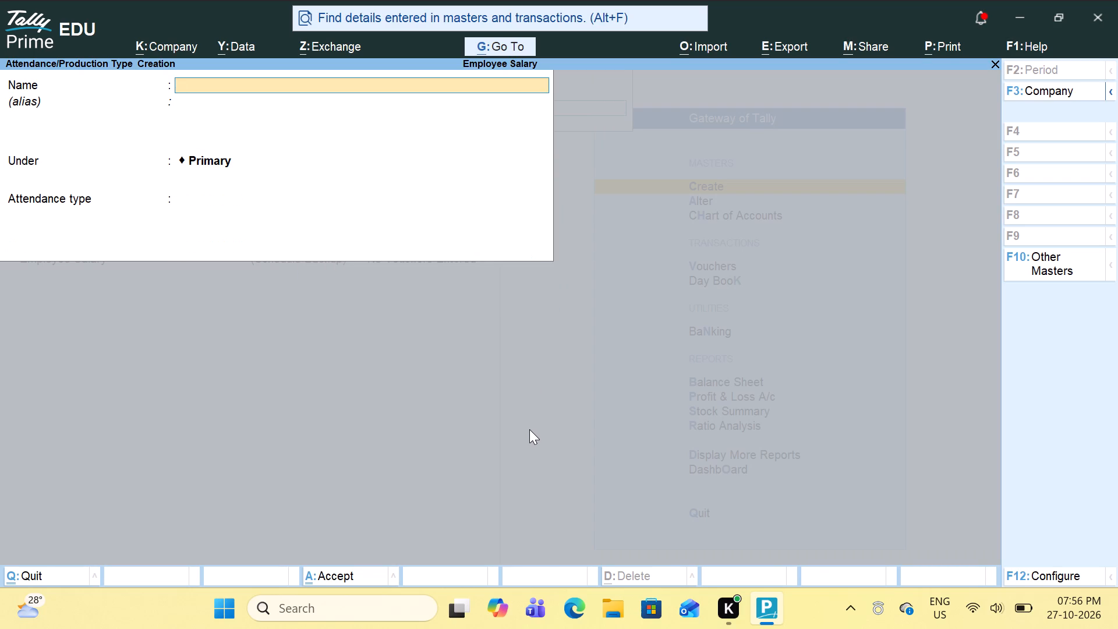
pyautogui.press('Escape')
pyautogui.press('Escape')
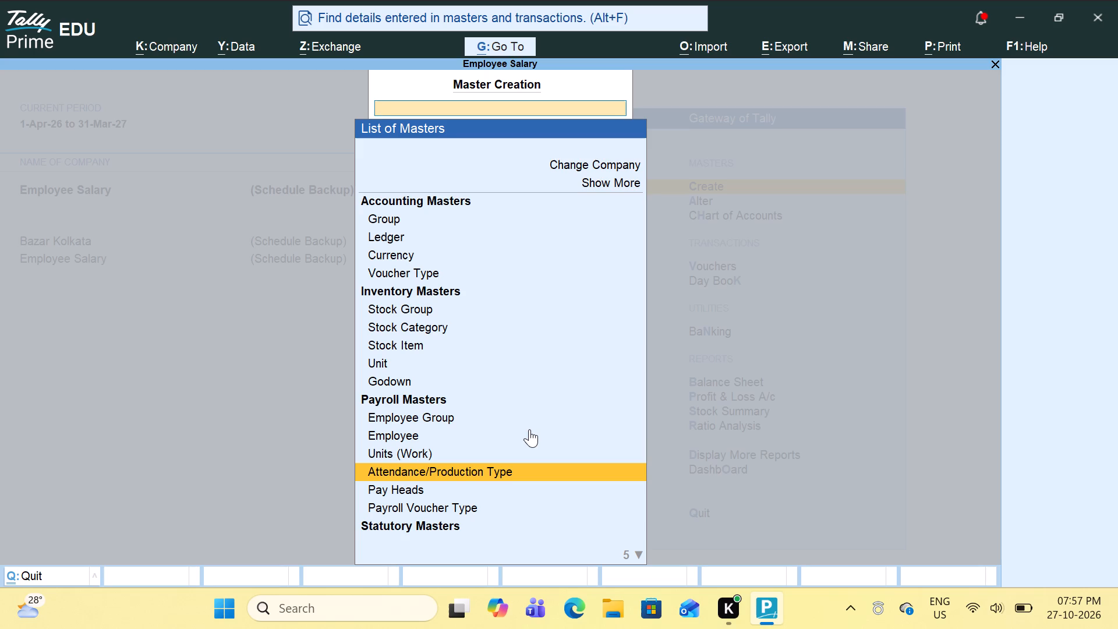
# Create the Basic Salary pay head: Earnings for Employees, Fixed, under Indirect Expenses, affecting net salary, no gratuity, calculated As User Defined Value.
pyautogui.press('Down')
pyautogui.press('Return')
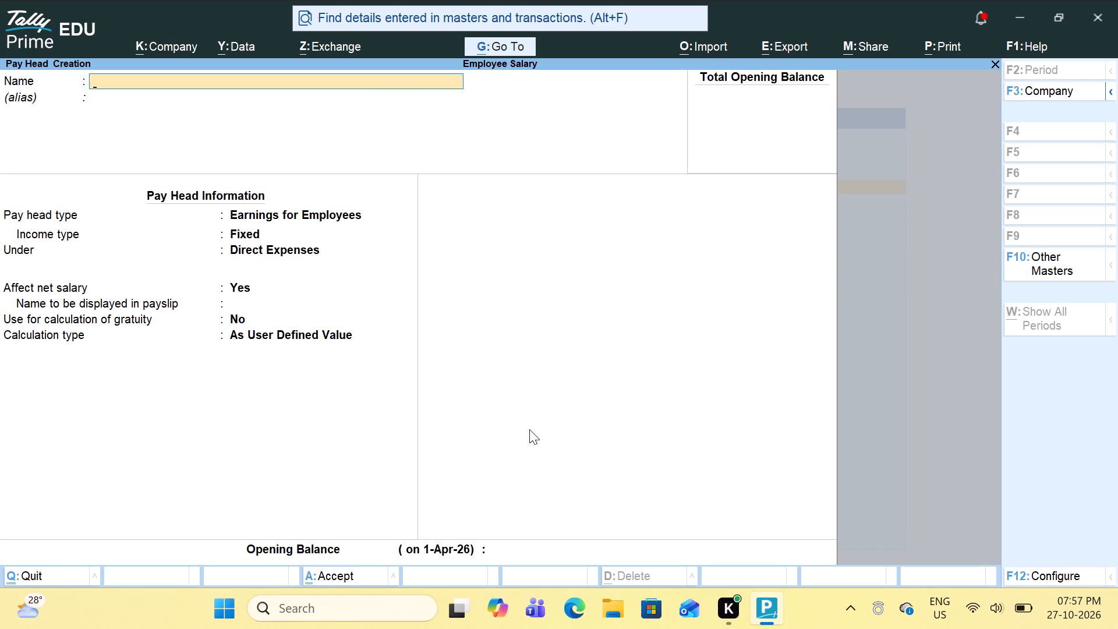
pyautogui.write('basic salary')
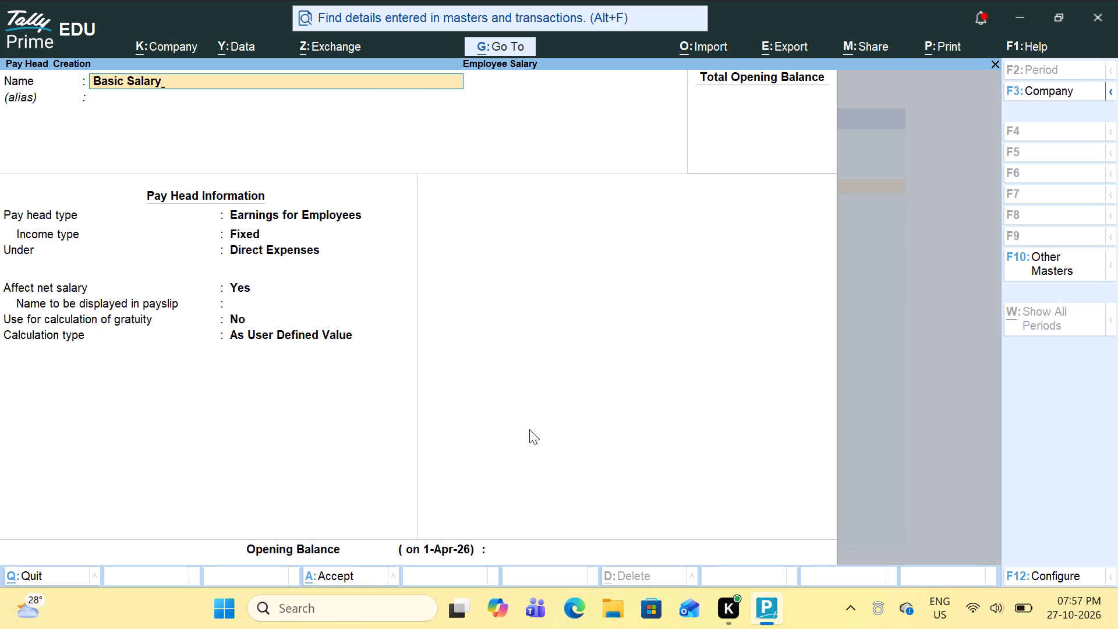
pyautogui.press('Return')
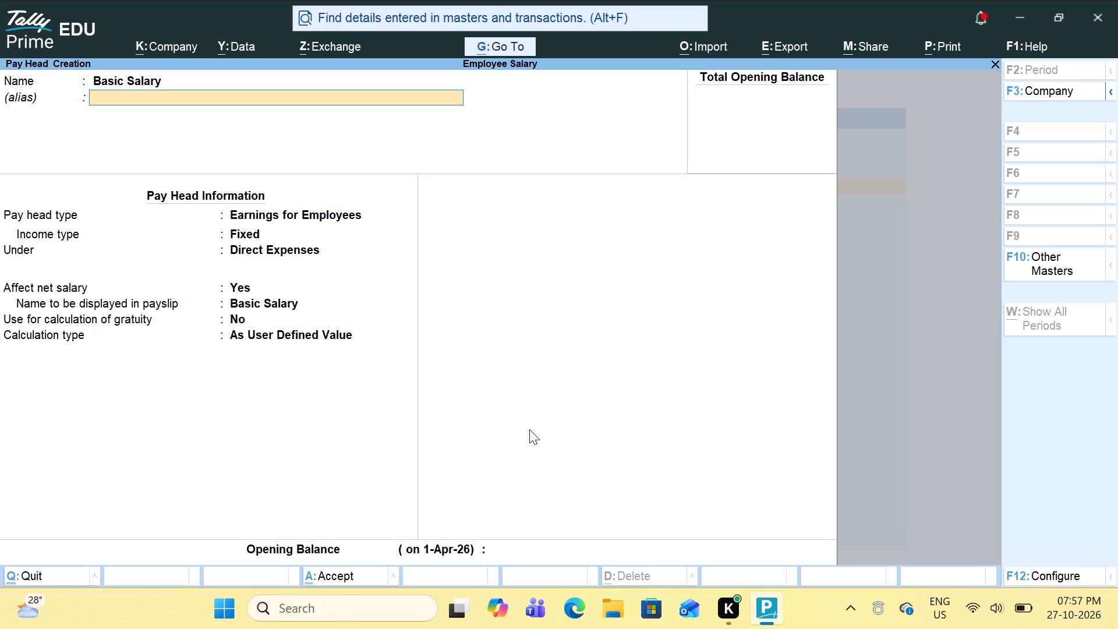
pyautogui.press('Return')
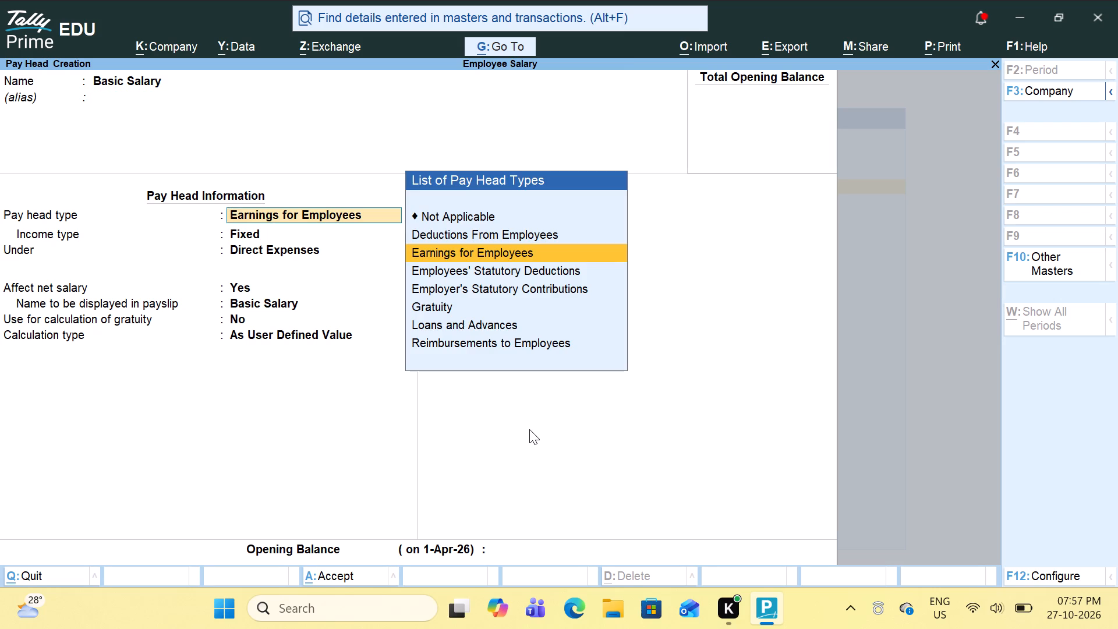
pyautogui.press('Return')
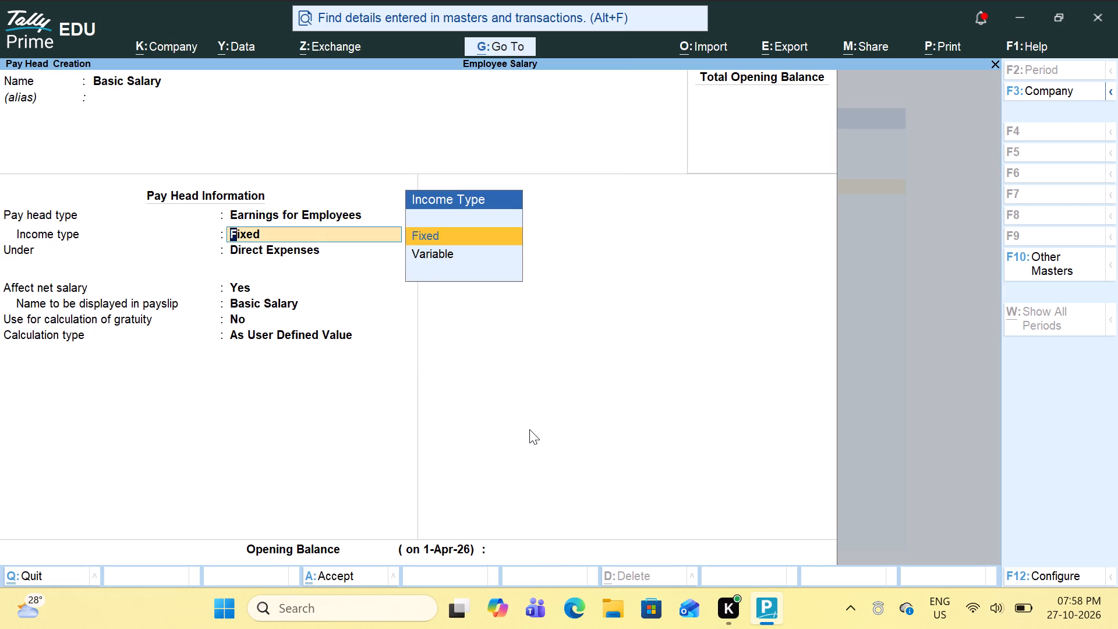
pyautogui.press('Return')
pyautogui.press('Down')
pyautogui.press('Return')
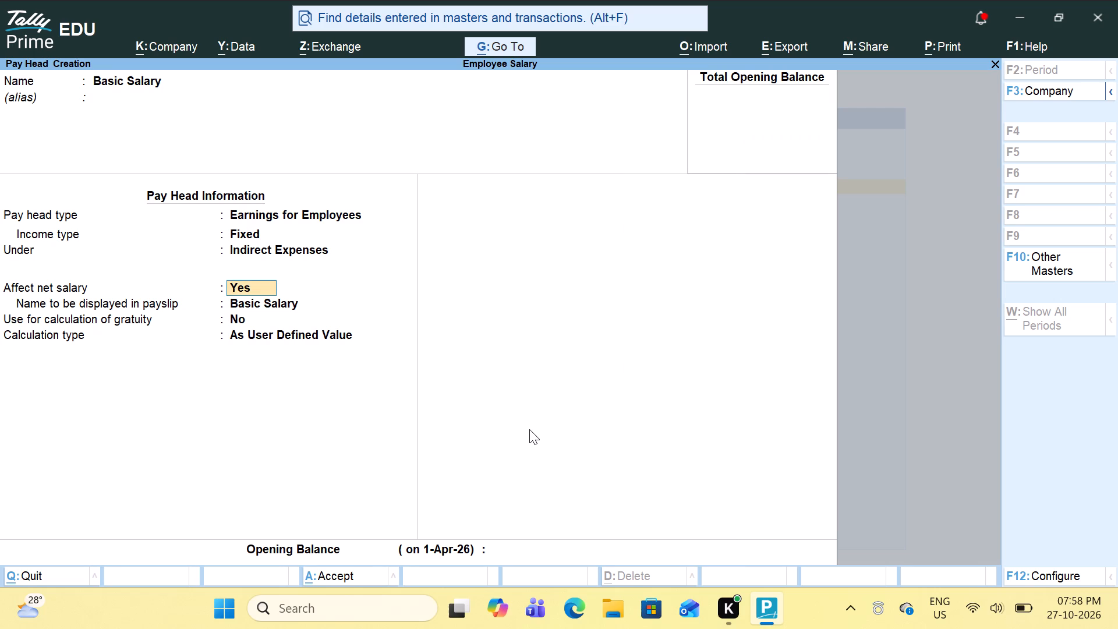
pyautogui.press('Return')
pyautogui.press('Return')
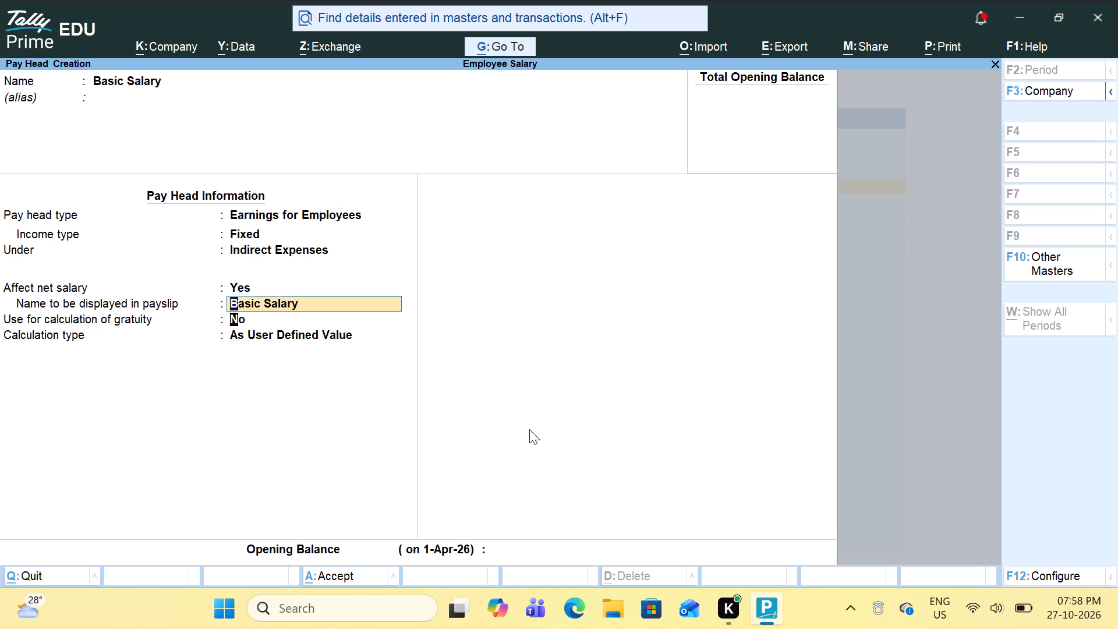
pyautogui.press('Return')
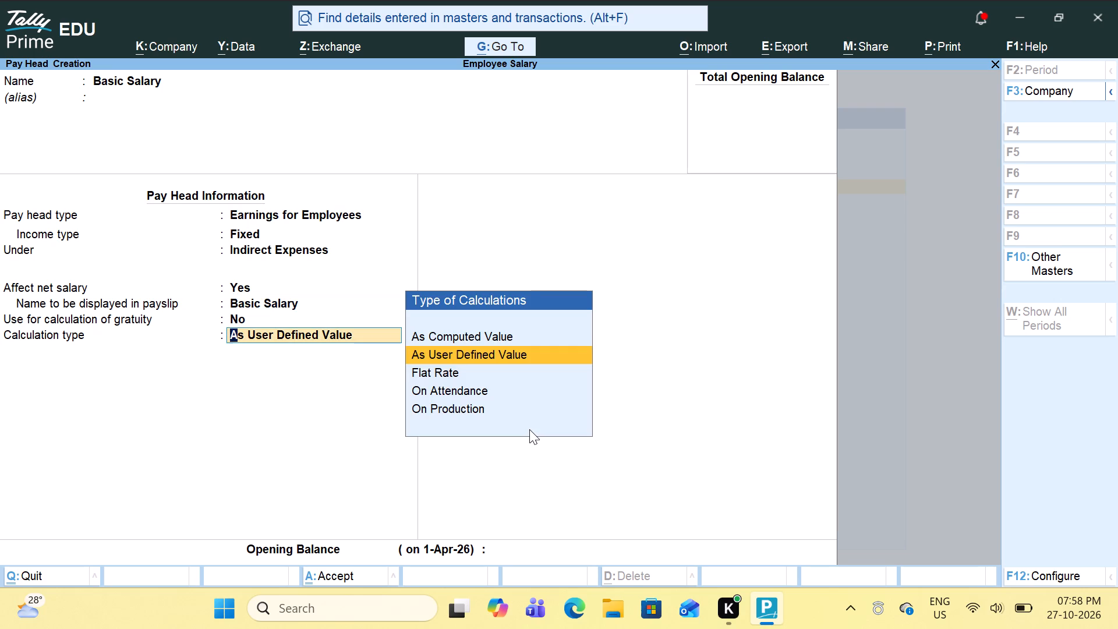
pyautogui.press('Return')
pyautogui.press('Return')
pyautogui.press('Return')
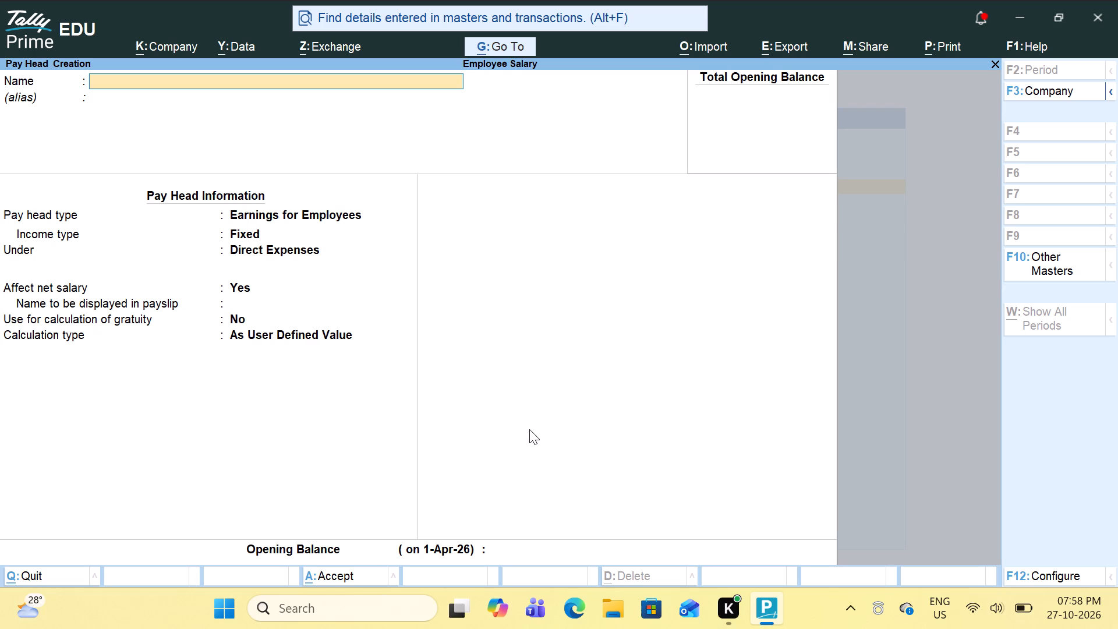
# Enter the DA pay head details: Earnings for Employees, Fixed, under Indirect Expenses, affecting net salary, no gratuity, calculated As Computed Value.
pyautogui.write('DA')
pyautogui.press('Return')
pyautogui.press('Return')
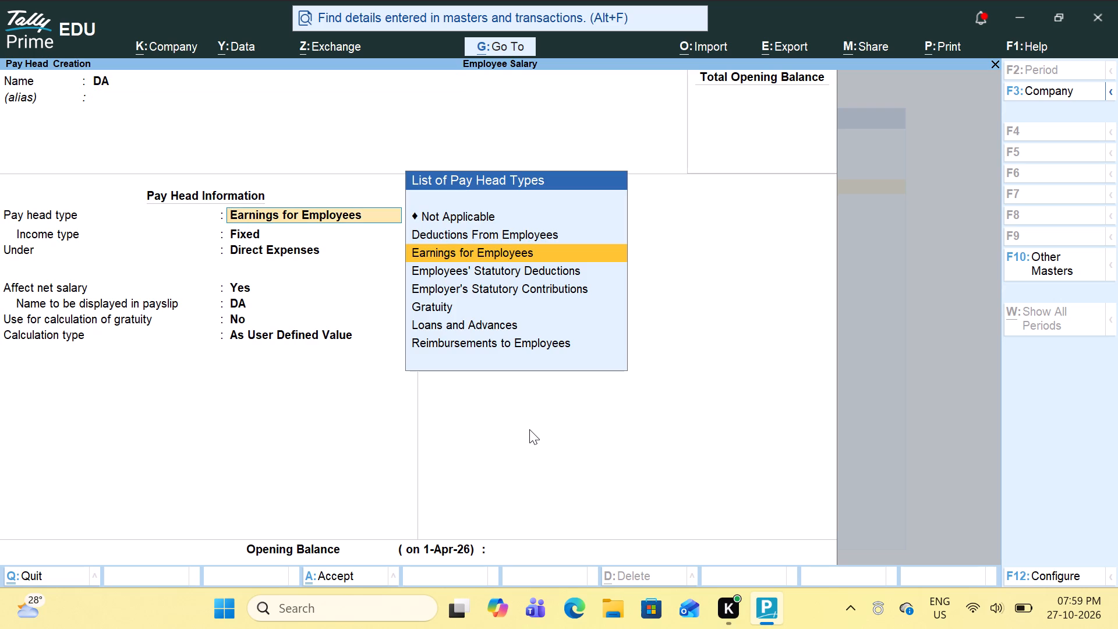
pyautogui.press('Return')
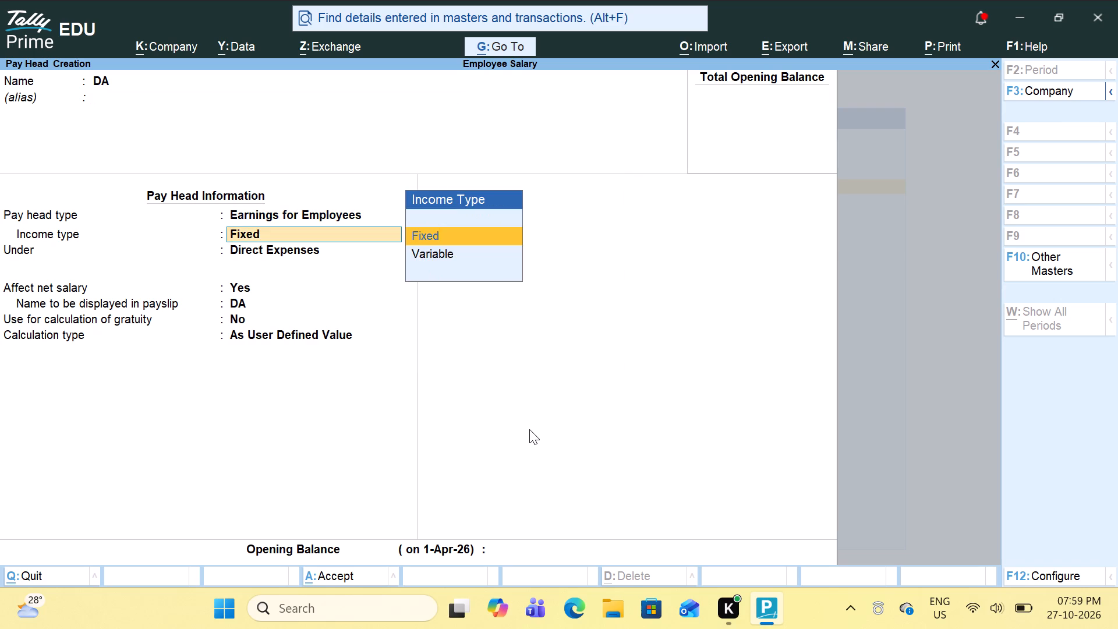
pyautogui.press('Return')
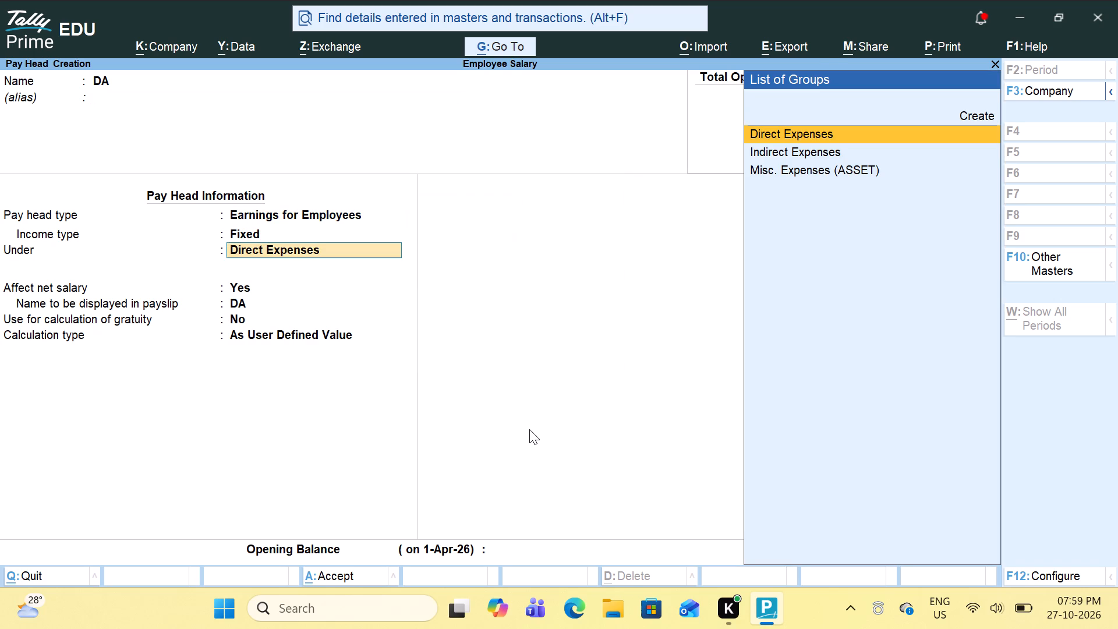
pyautogui.press('Down')
pyautogui.press('Return')
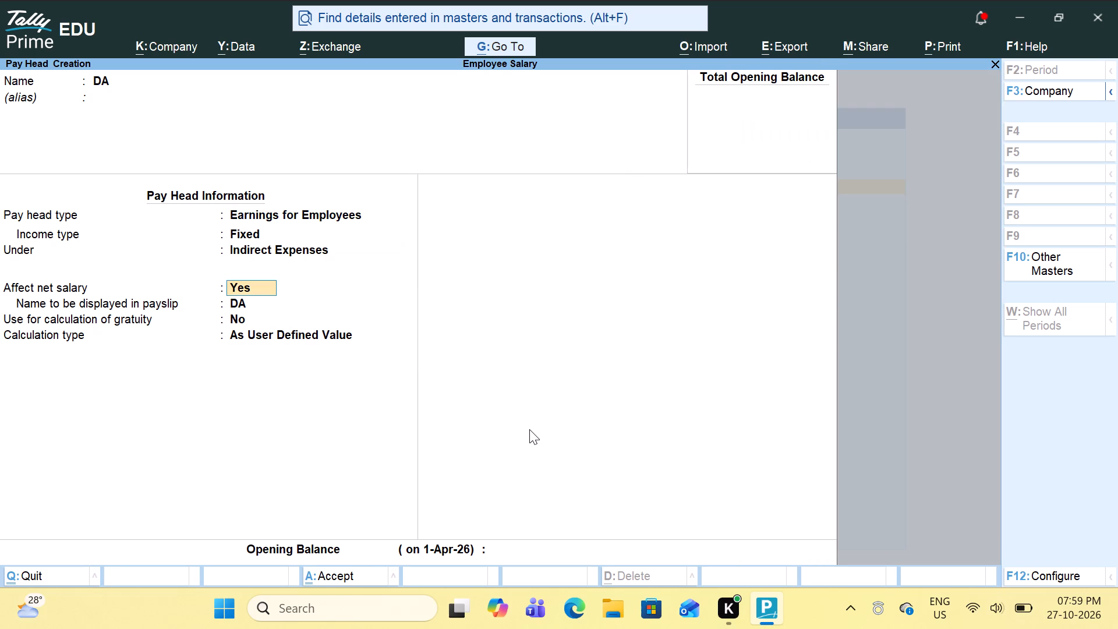
pyautogui.press('Return')
pyautogui.press('Return')
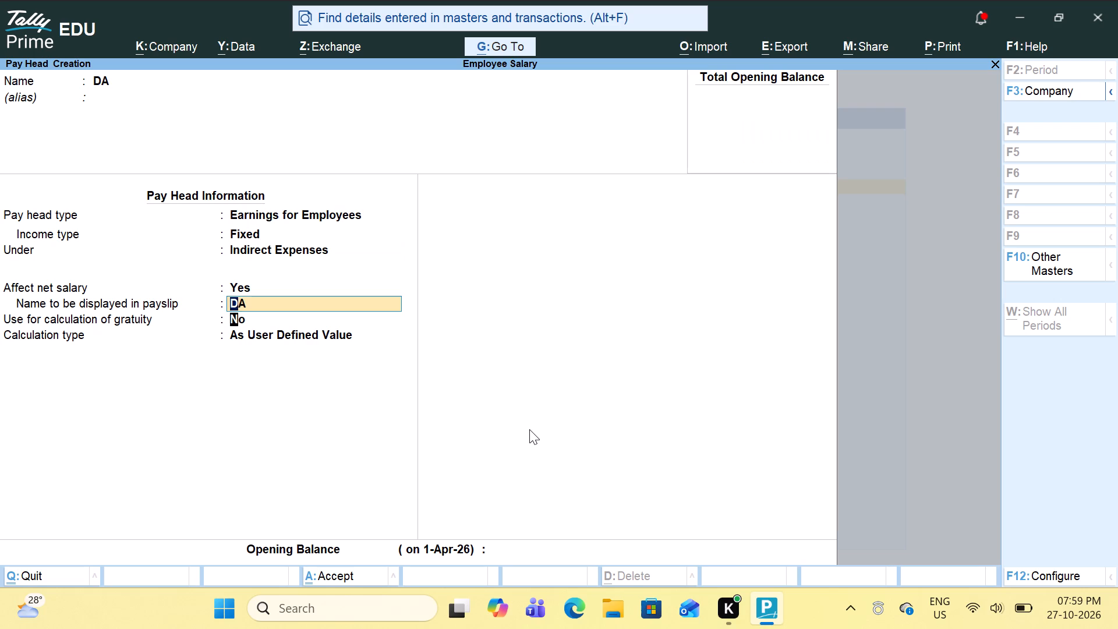
pyautogui.press('Return')
pyautogui.press('Up')
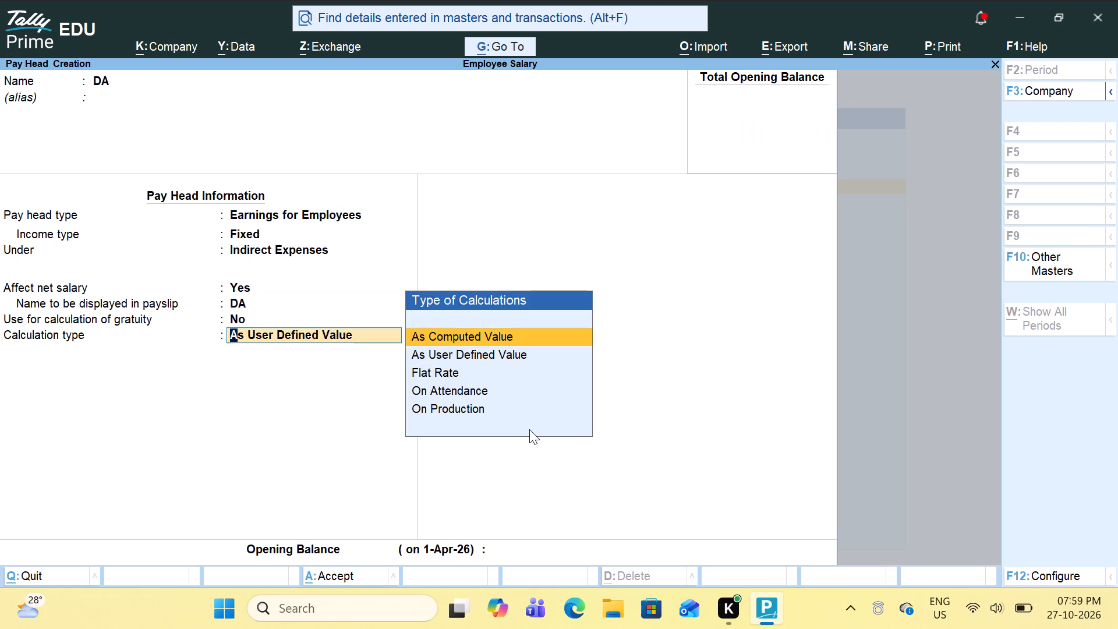
pyautogui.press('Return')
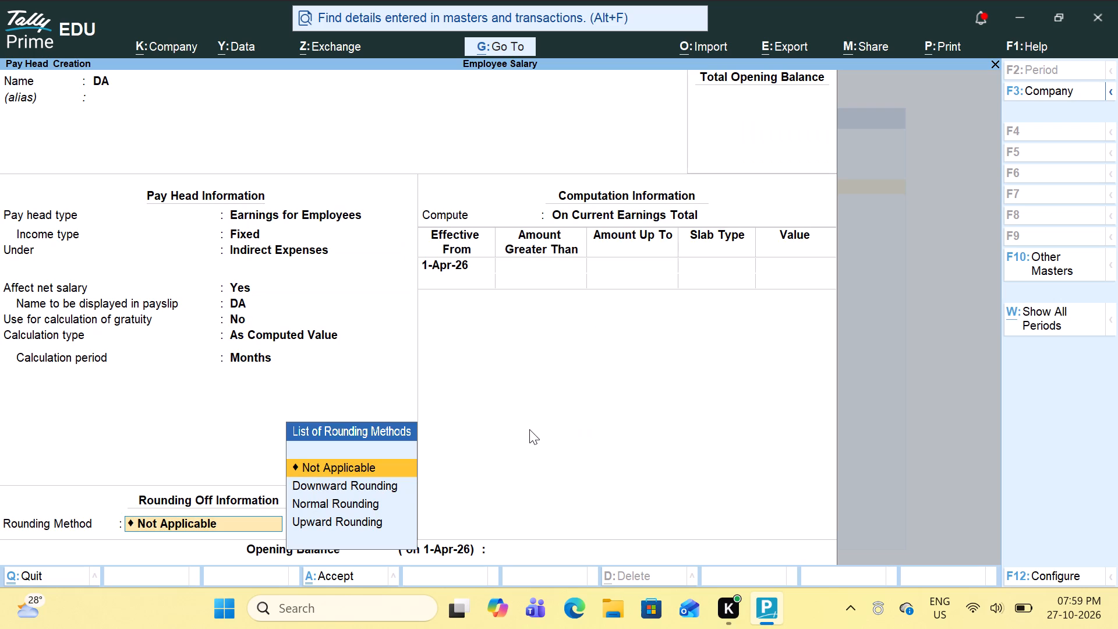
# Give DA Normal Rounding with no limit and compute it On Specified Formula, adding the Basic Salary pay head as the formula.
pyautogui.press('Down')
pyautogui.press('Down')
pyautogui.press('Return')
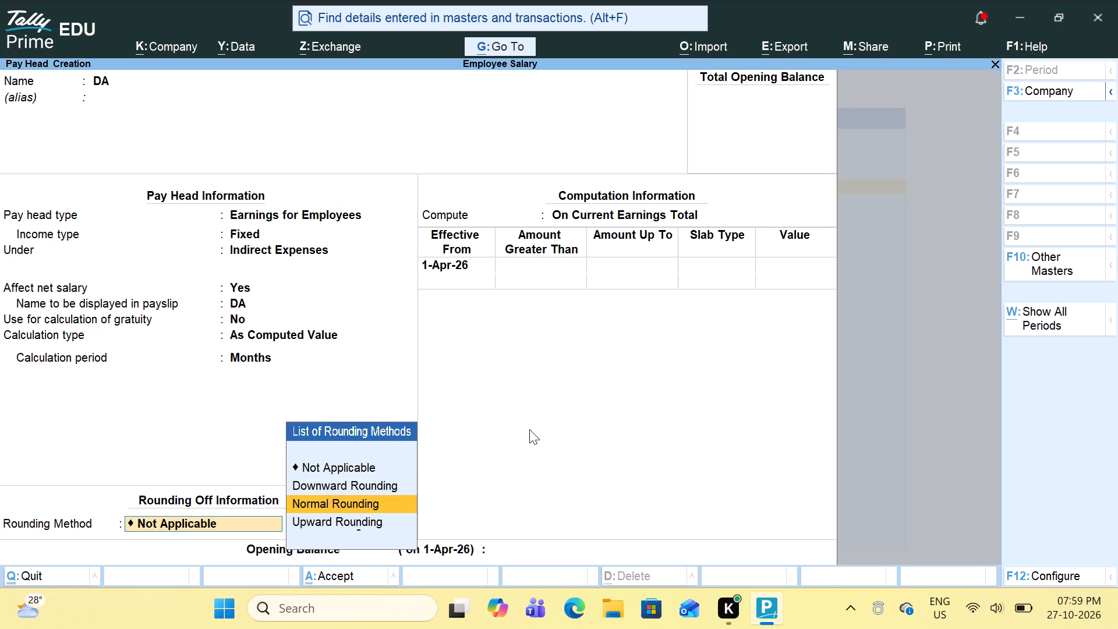
pyautogui.press('Return')
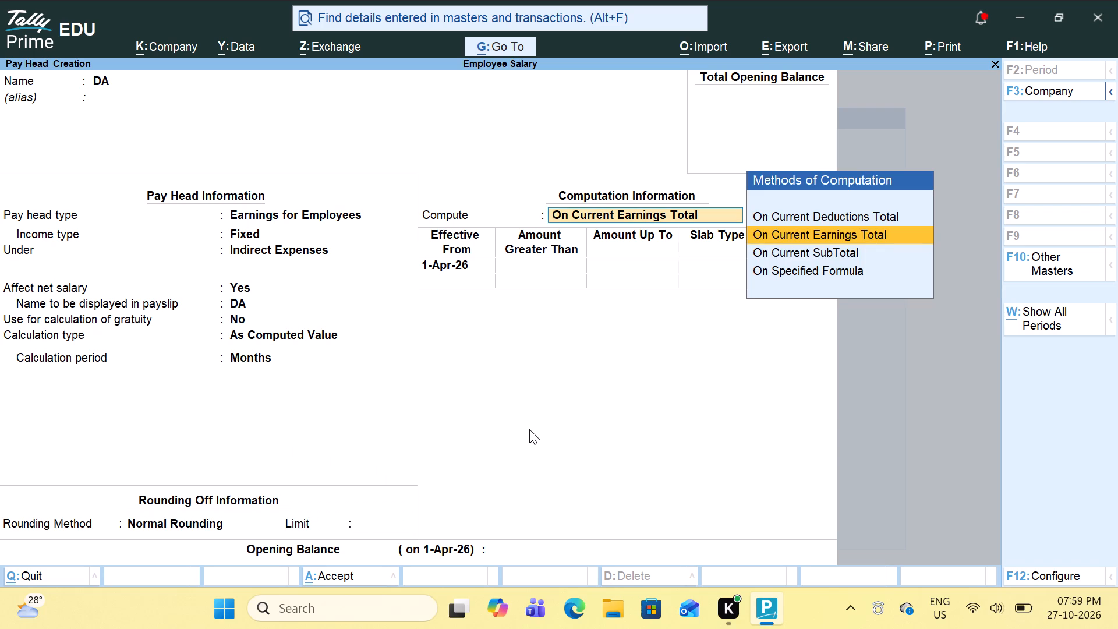
pyautogui.press('Down')
pyautogui.press('Down')
pyautogui.press('Down')
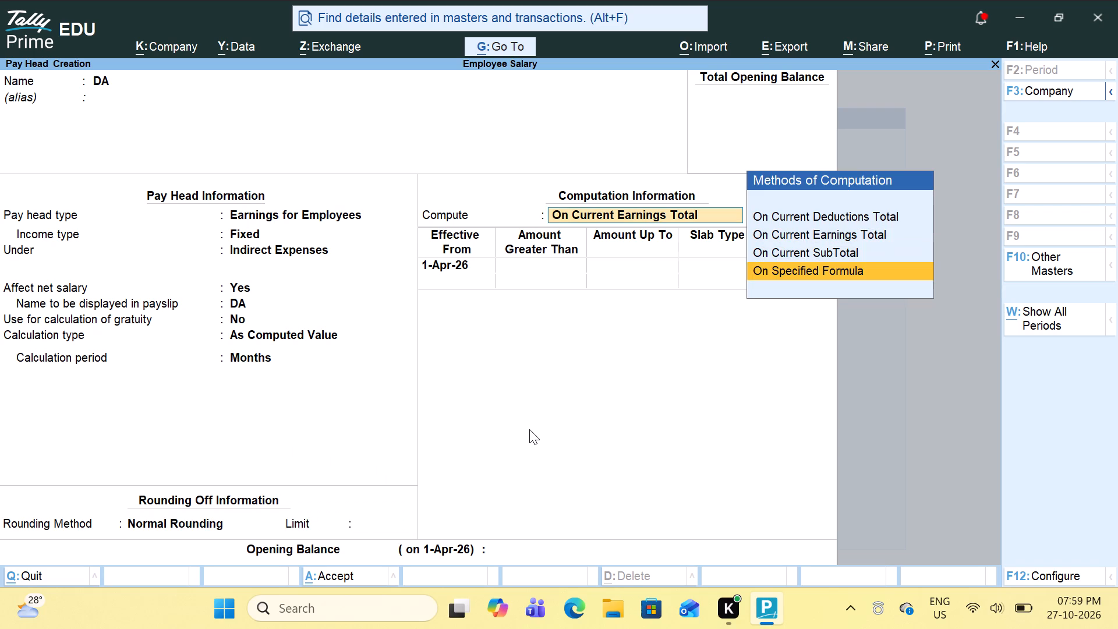
pyautogui.press('Return')
pyautogui.press('Return')
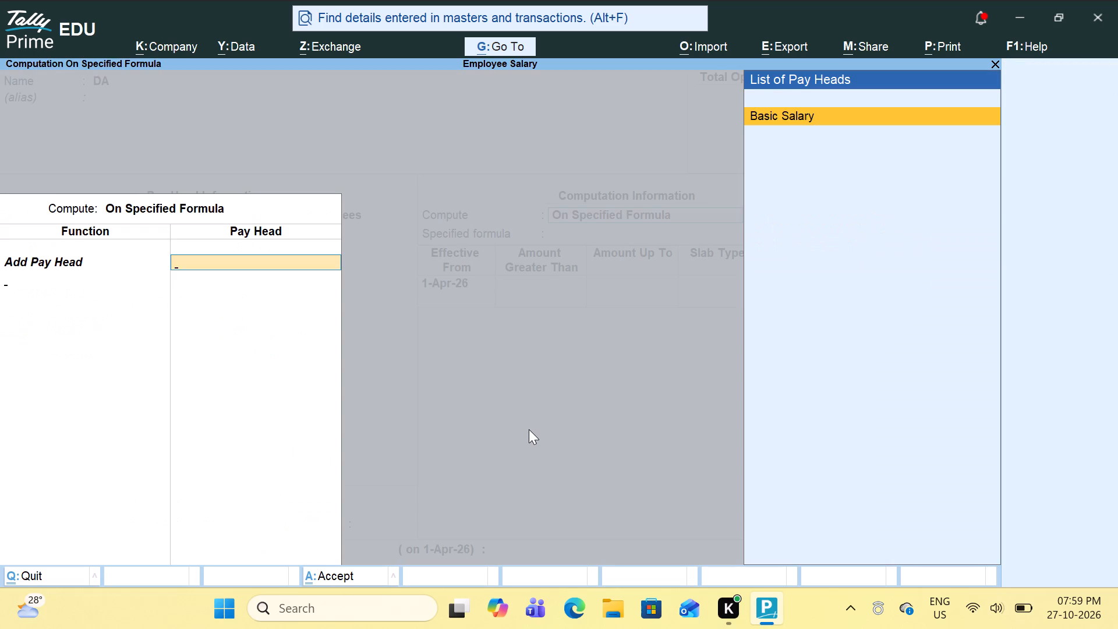
pyautogui.press('Return')
pyautogui.press('Return')
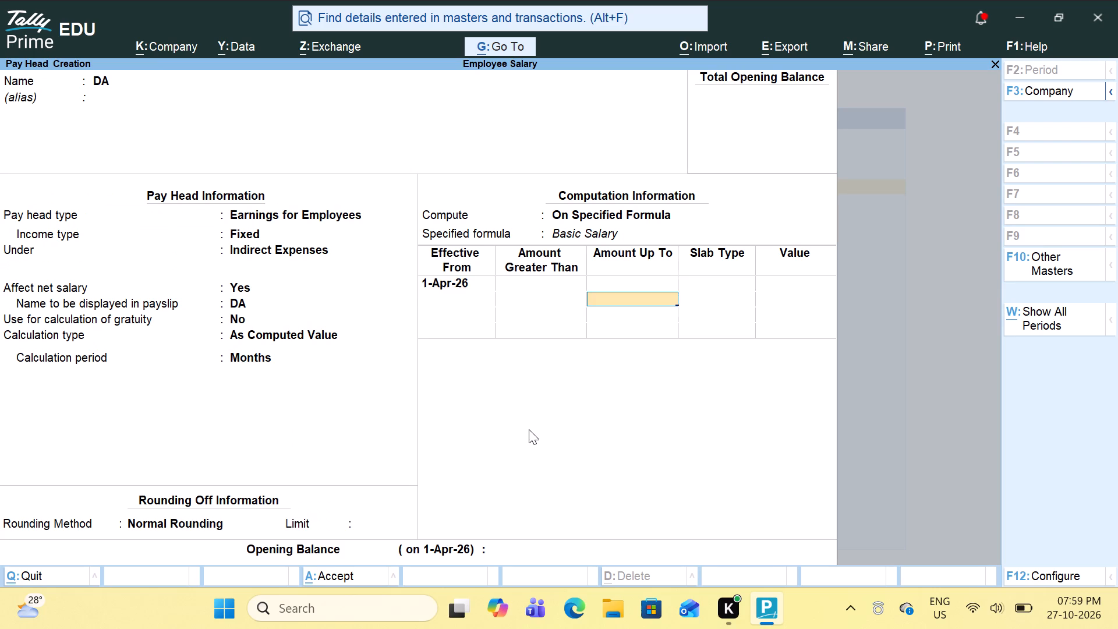
# Enter DA percentage slabs of 5% for amounts up to 20,000 and 6% above 20,000, and save the pay head.
pyautogui.write('20')
pyautogui.write('000')
pyautogui.press('Return')
pyautogui.press('Return')
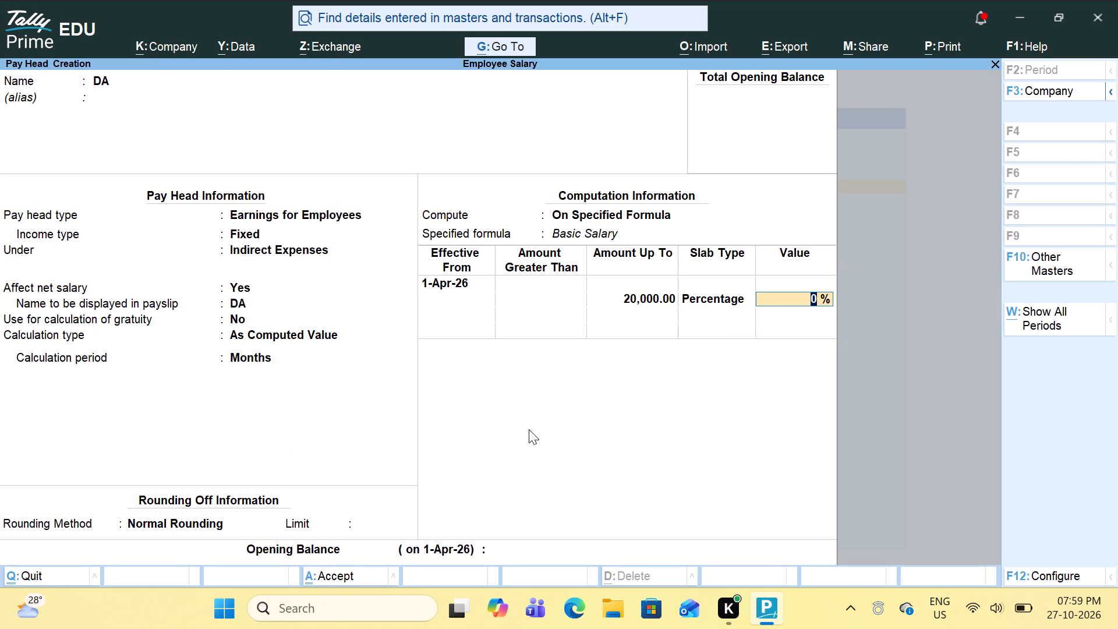
pyautogui.press('5')
pyautogui.press('Return')
pyautogui.press('Return')
pyautogui.press('Return')
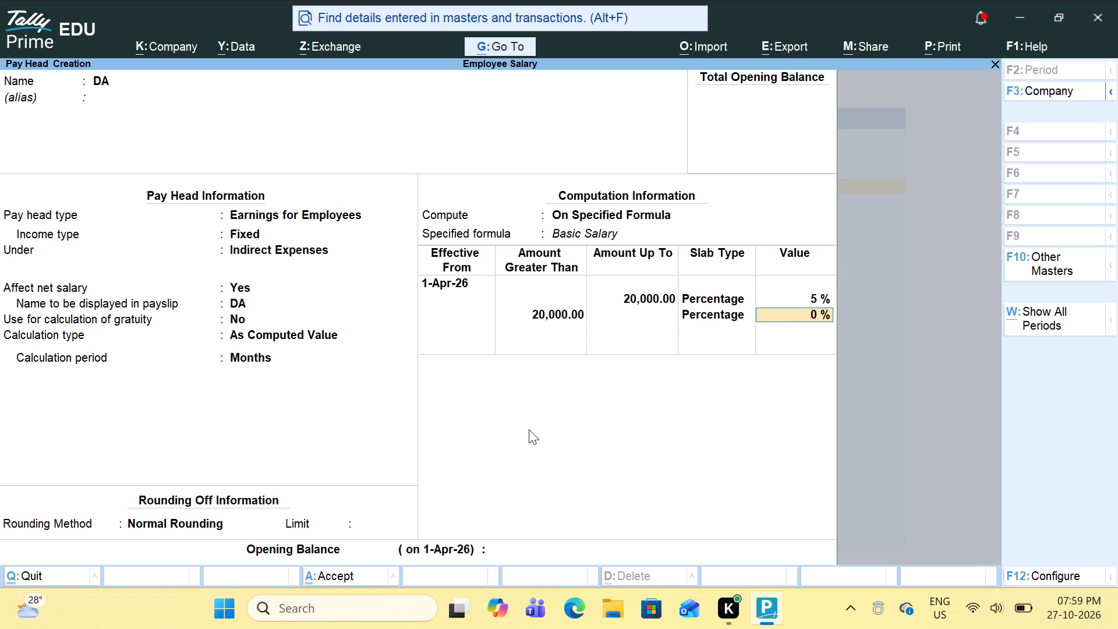
pyautogui.press('6')
pyautogui.press('Return')
pyautogui.press('Return')
pyautogui.press('Return')
pyautogui.press('Return')
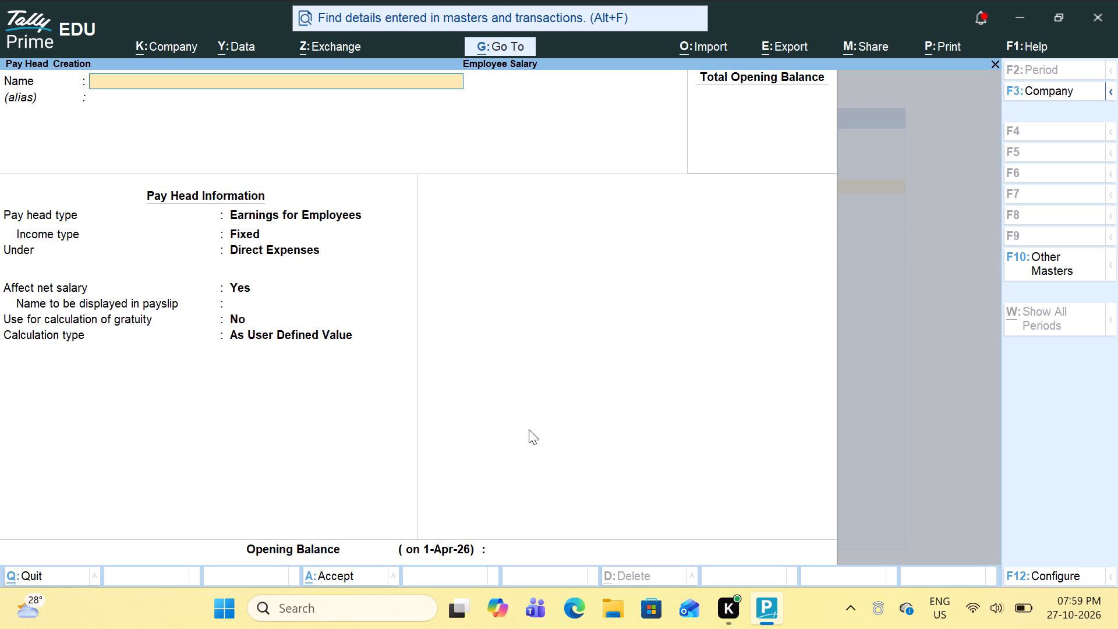
# Enter the HRA pay head details: Earnings for Employees, Fixed, under Indirect Expenses, affecting net salary, no gratuity, calculated As Computed Value.
pyautogui.write('HRA')
pyautogui.press('Return')
pyautogui.press('Return')
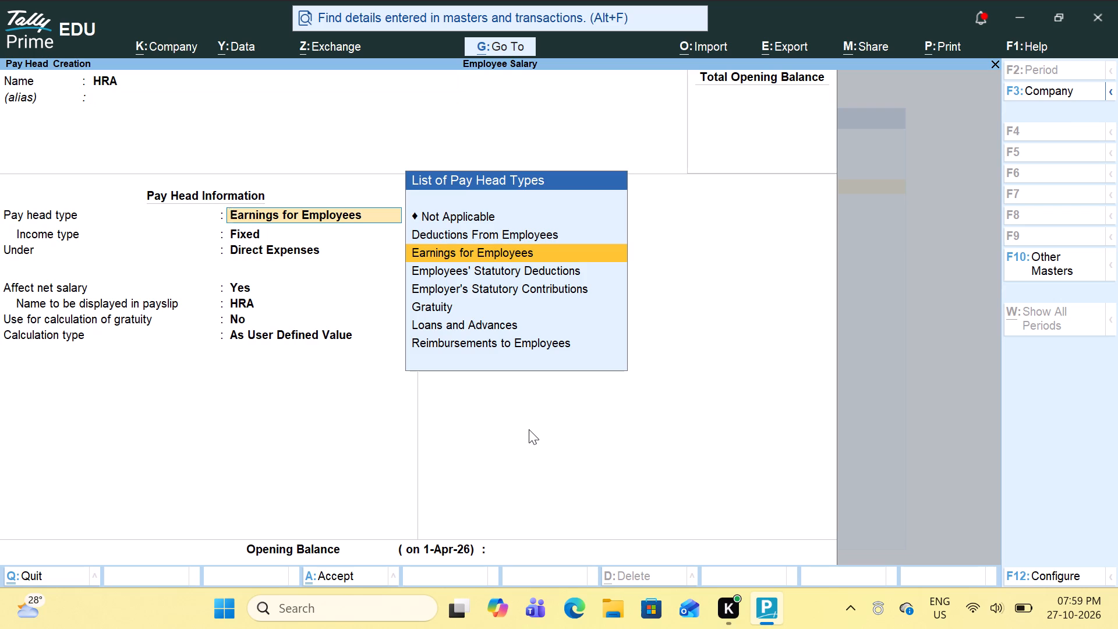
pyautogui.press('Return')
pyautogui.press('Return')
pyautogui.press('Down')
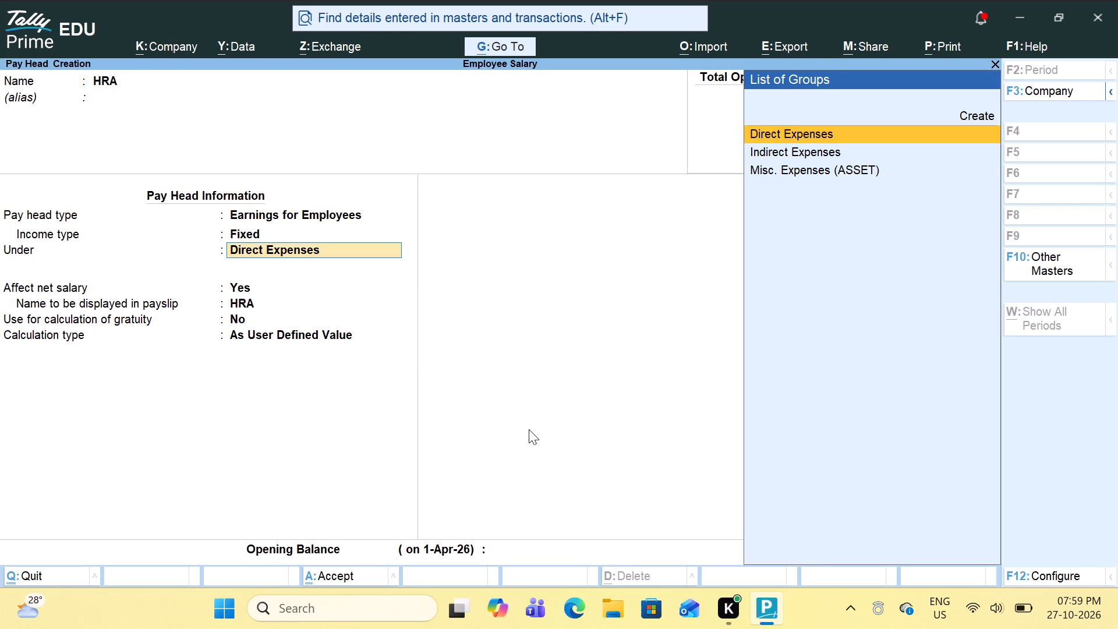
pyautogui.press('Return')
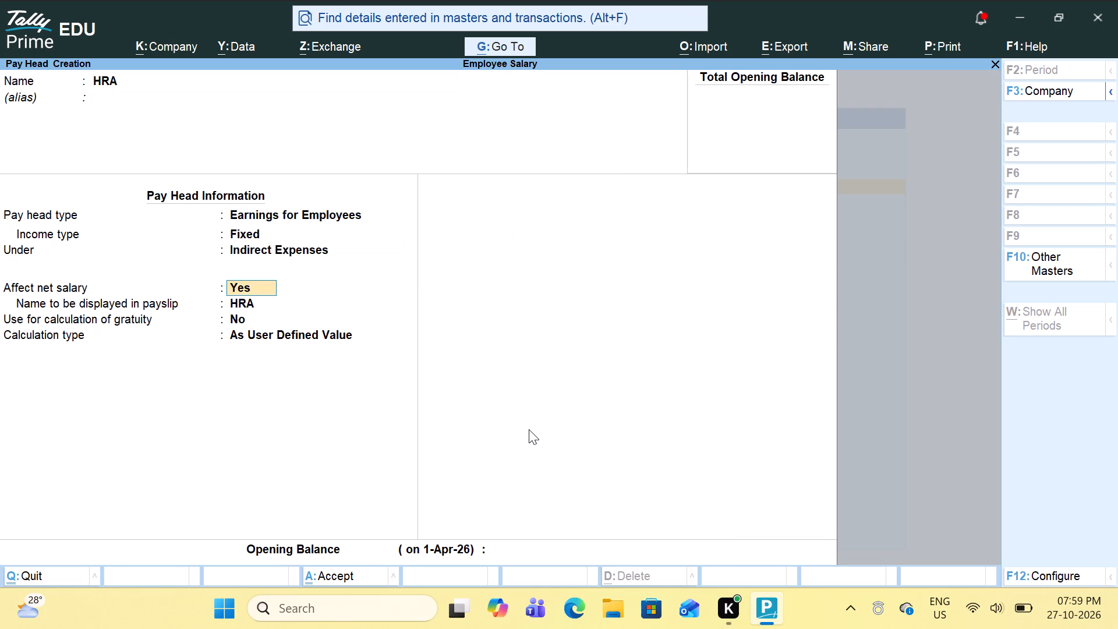
pyautogui.press('Return')
pyautogui.press('Return')
pyautogui.press('Return')
pyautogui.press('Up')
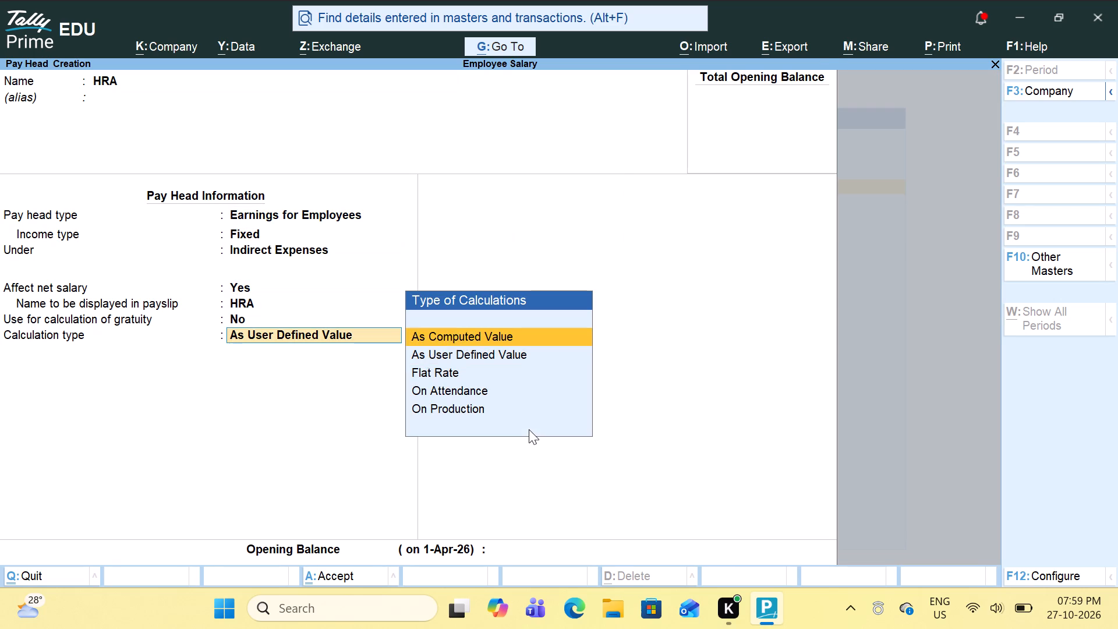
pyautogui.press('Return')
# Give HRA Normal Rounding with no limit and compute it On Specified Formula, adding the Basic Salary pay head as the formula.
pyautogui.press('Down')
pyautogui.press('Down')
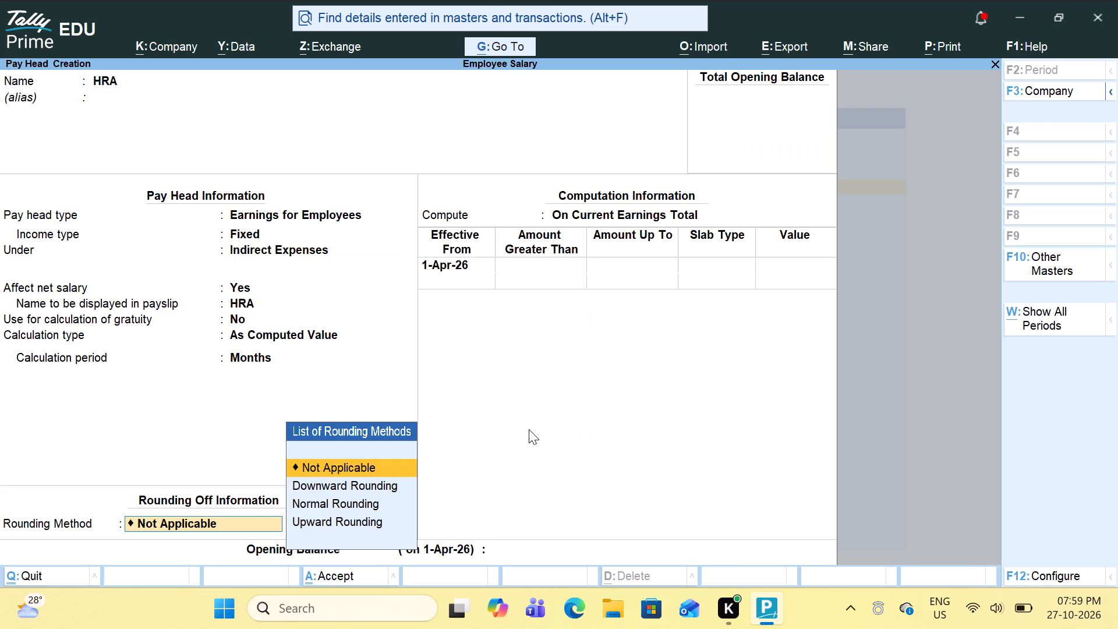
pyautogui.press('Return')
pyautogui.press('Return')
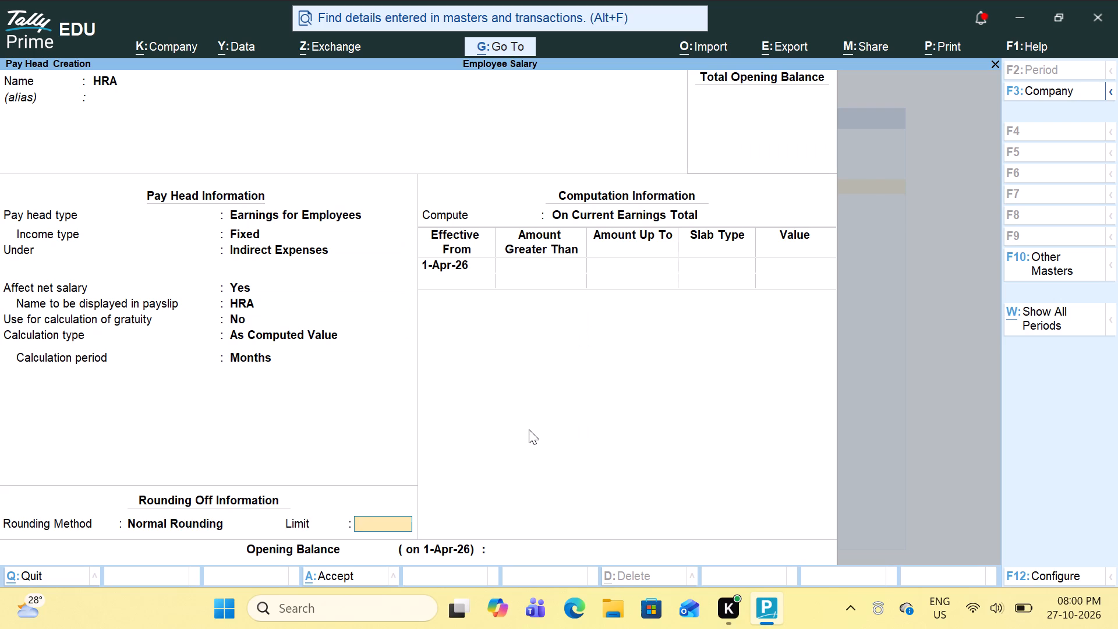
pyautogui.press('Down')
pyautogui.press('Down')
pyautogui.press('Down')
pyautogui.press('Down')
pyautogui.press('Down')
pyautogui.press('Down')
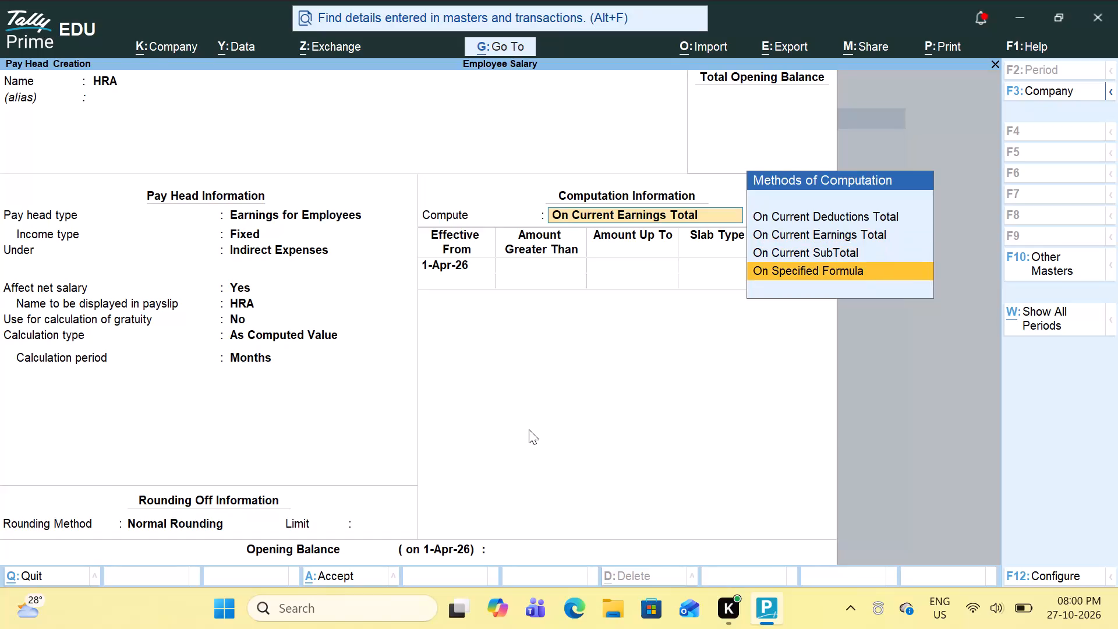
pyautogui.press('Return')
pyautogui.press('Return')
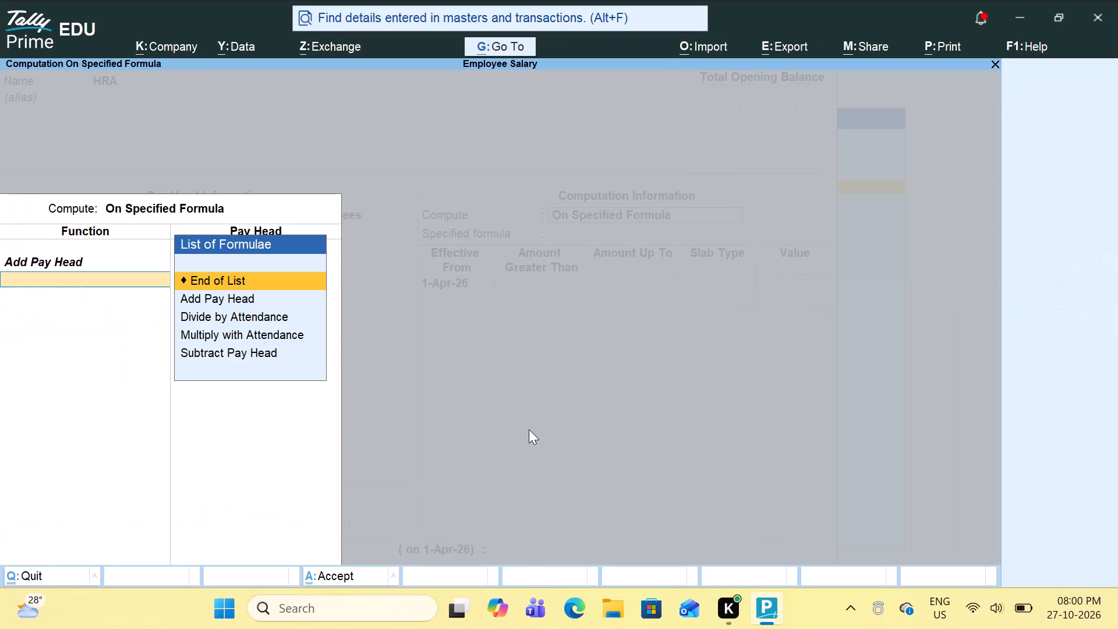
pyautogui.press('Return')
pyautogui.press('Return')
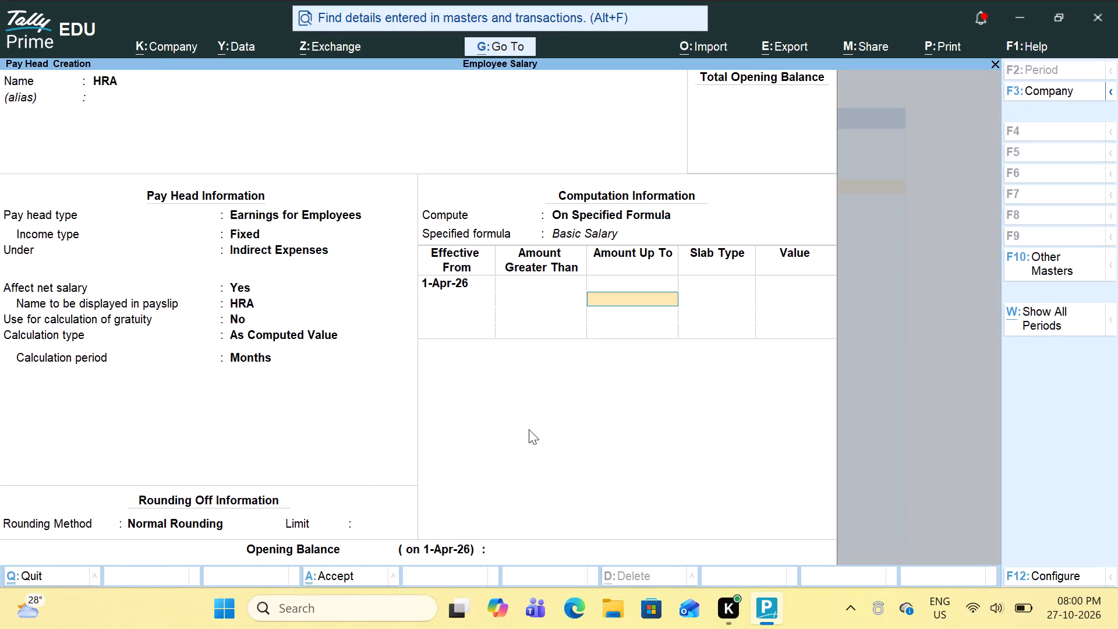
# Enter HRA percentage slabs of 7% for amounts up to 20,000 and 8% above 20,000, and save the pay head.
pyautogui.write('20000')
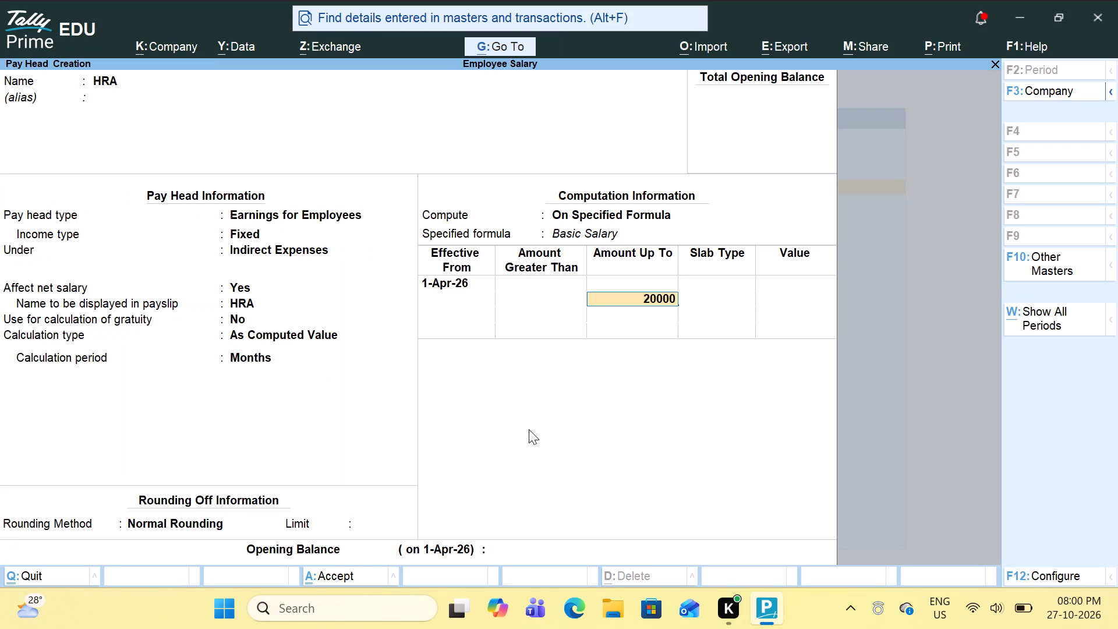
pyautogui.press('Return')
pyautogui.press('Return')
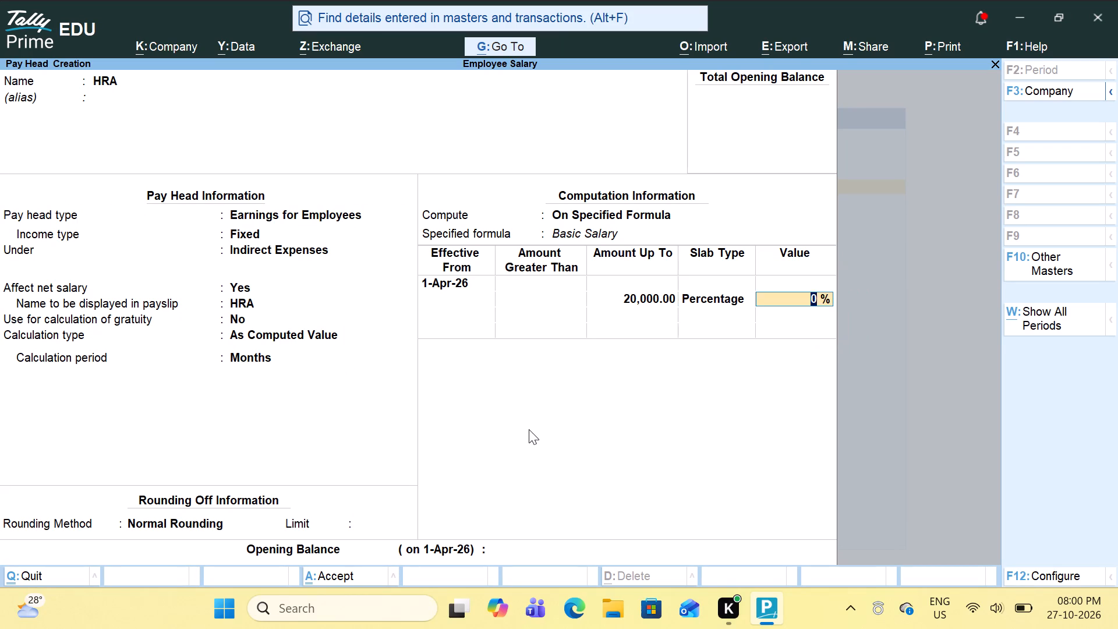
pyautogui.press('7')
pyautogui.press('Return')
pyautogui.press('Return')
pyautogui.press('Return')
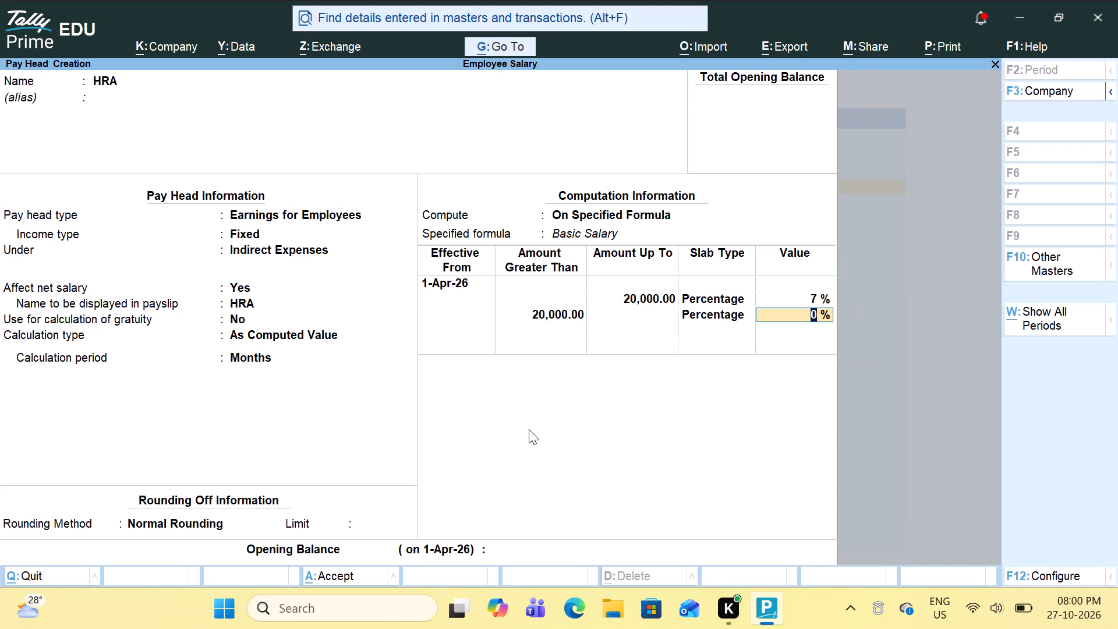
pyautogui.press('8')
pyautogui.press('Return')
pyautogui.press('Return')
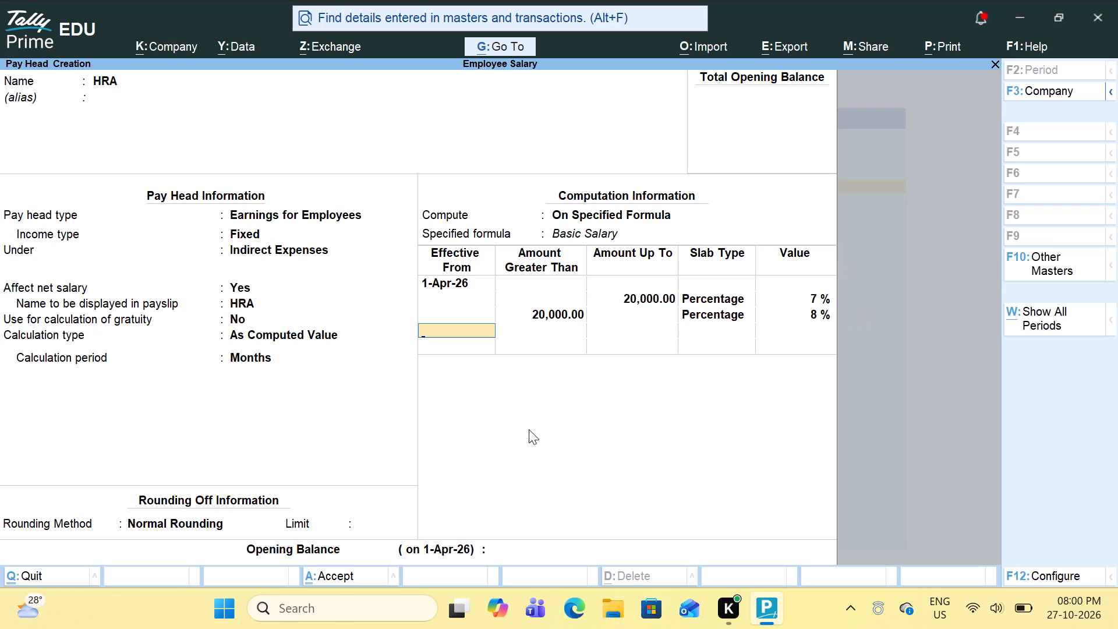
pyautogui.press('Return')
pyautogui.press('Return')
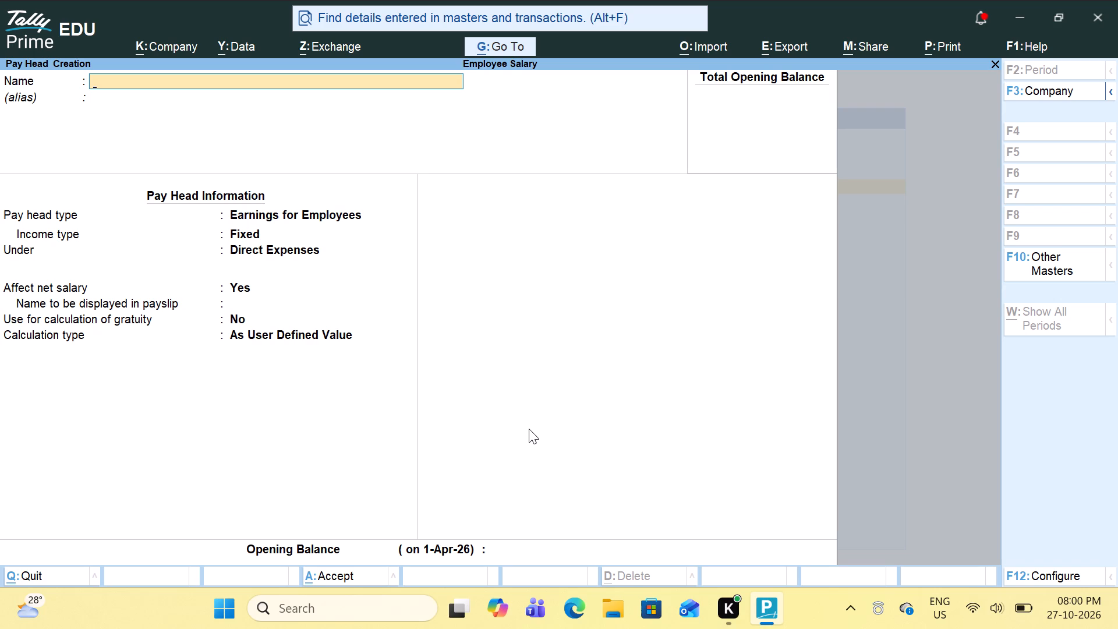
# Enter the MA pay head details: Earnings for Employees, Fixed, under Indirect Expenses, affecting net salary, no gratuity, calculated As Computed Value.
pyautogui.write('MA')
pyautogui.press('Return')
pyautogui.press('Return')
pyautogui.press('Return')
pyautogui.press('Return')
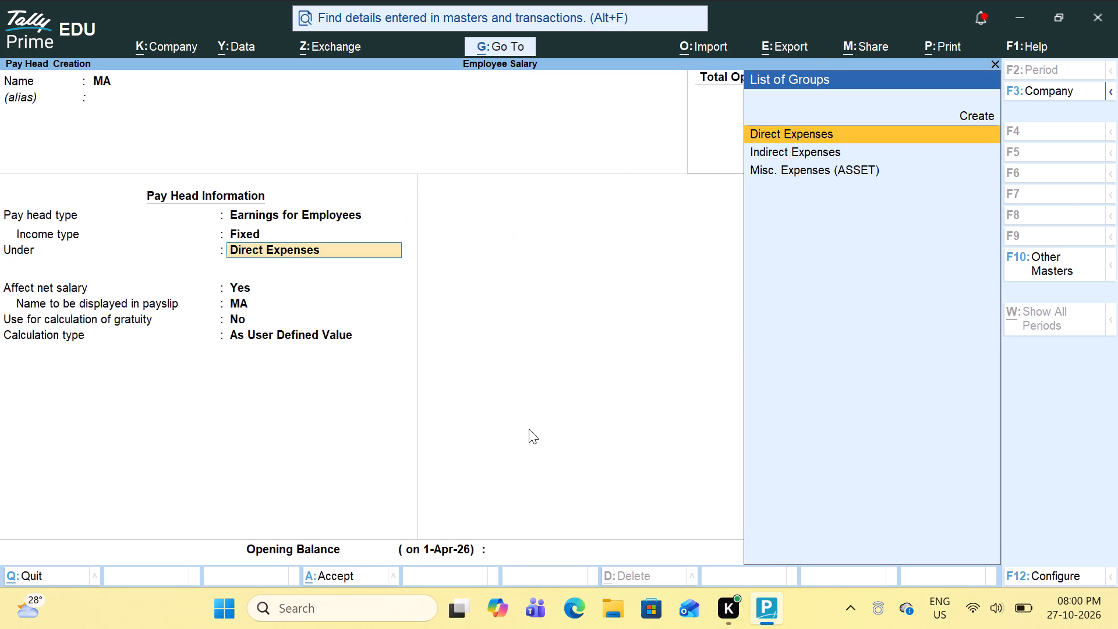
pyautogui.press('Down')
pyautogui.press('Return')
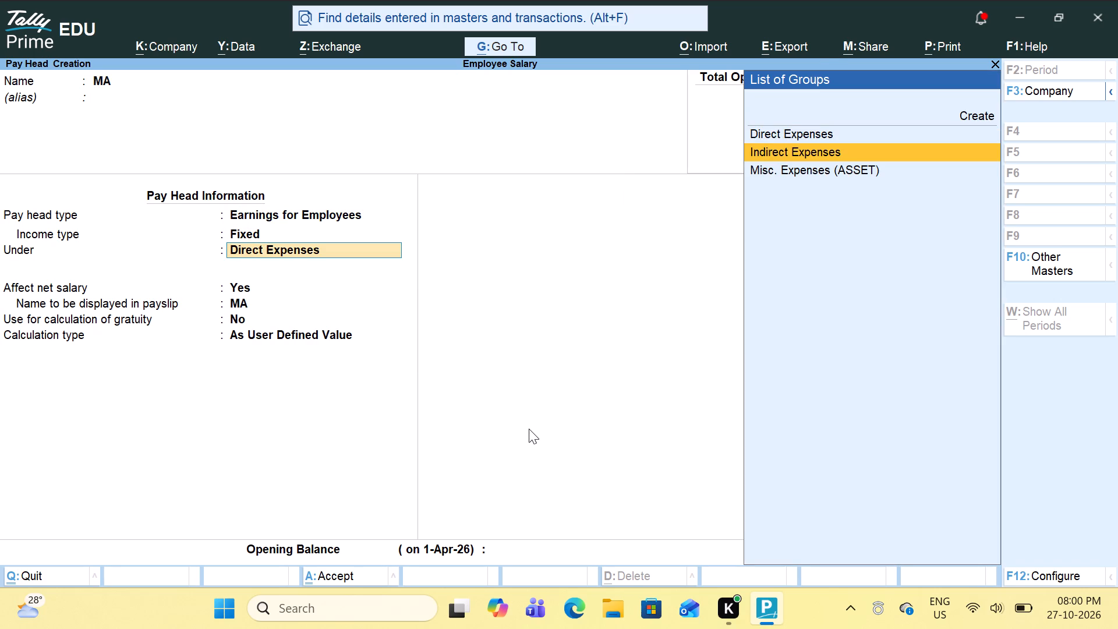
pyautogui.press('Return')
pyautogui.press('Return')
pyautogui.press('Return')
pyautogui.press('Up')
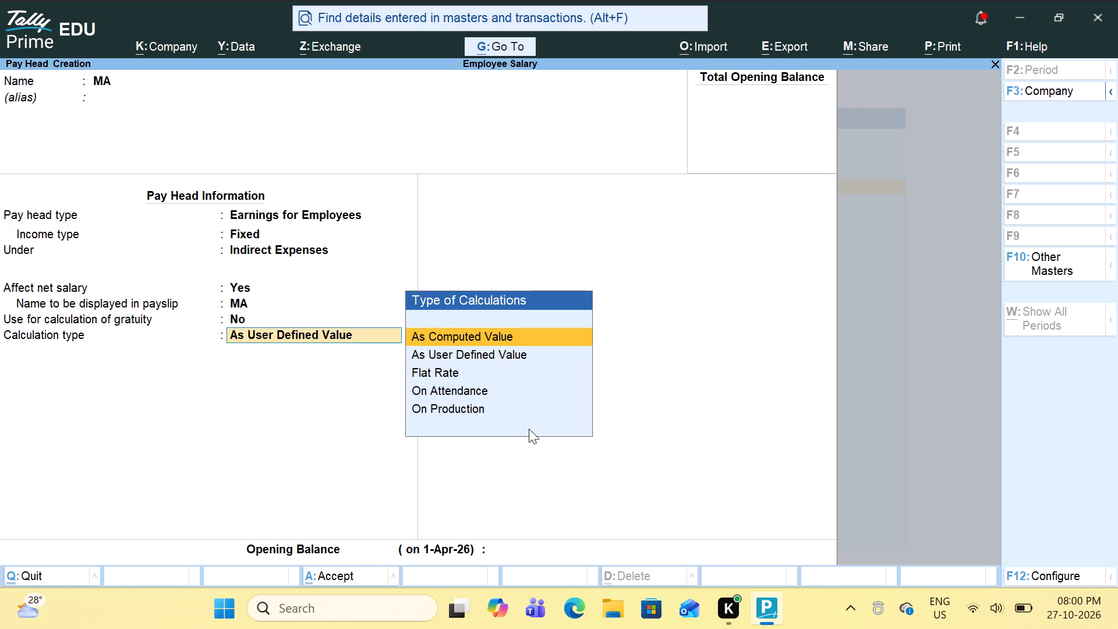
pyautogui.press('Return')
# Give MA Normal Rounding with no limit and compute it On Specified Formula, adding the Basic Salary pay head as the formula.
pyautogui.press('Down')
pyautogui.press('Down')
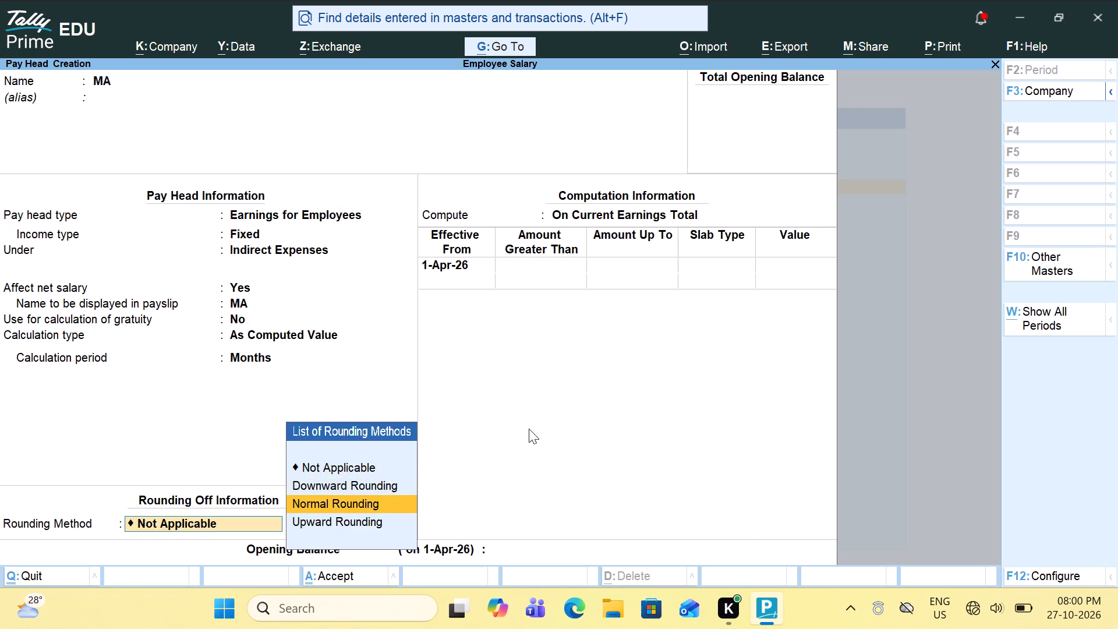
pyautogui.press('Return')
pyautogui.press('Return')
pyautogui.press('Return')
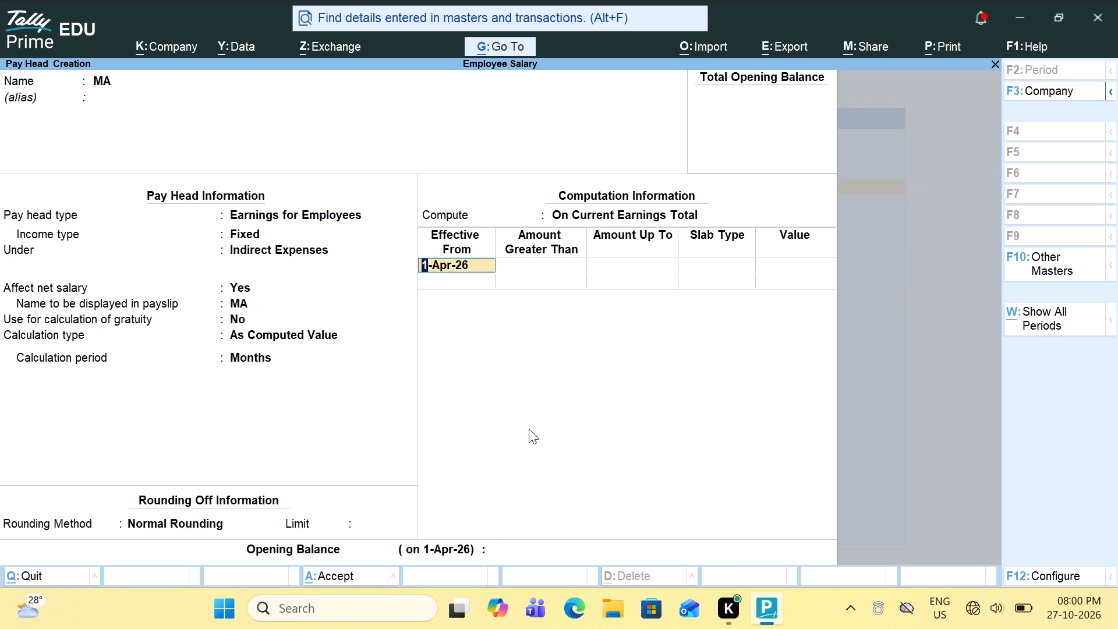
pyautogui.press('BackSpace')
pyautogui.press('Down')
pyautogui.press('Down')
pyautogui.press('Down')
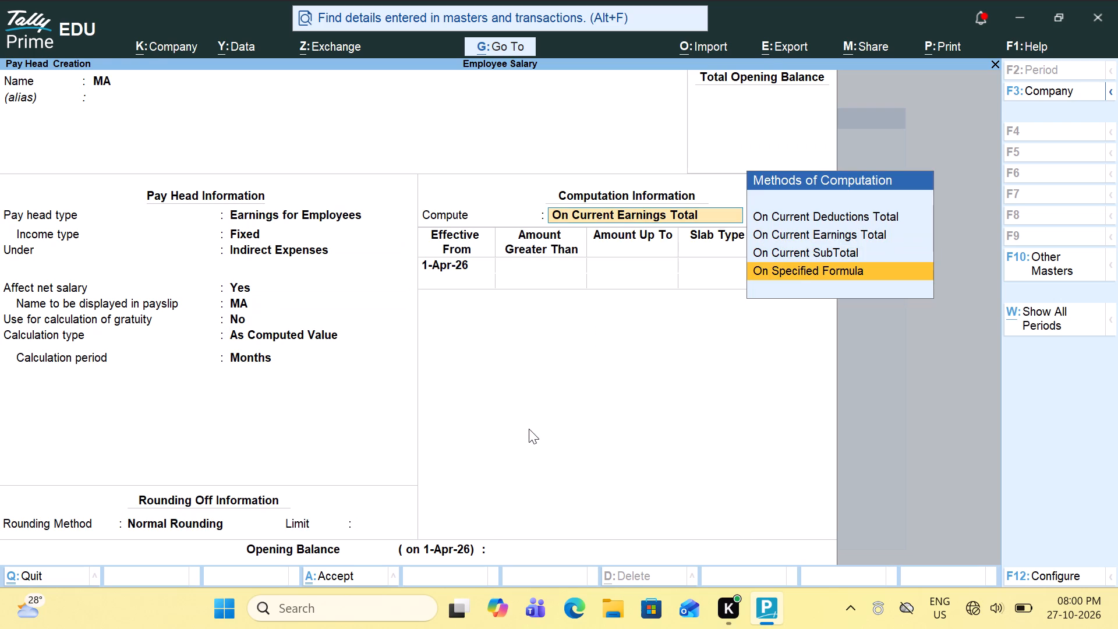
pyautogui.press('Return')
pyautogui.press('Return')
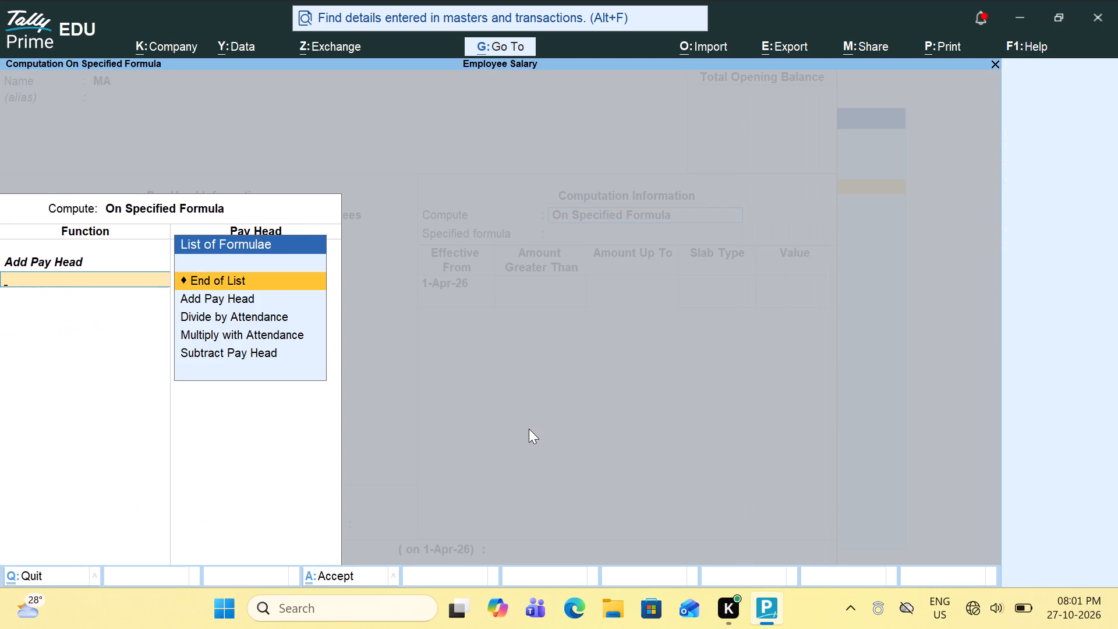
pyautogui.press('Return')
pyautogui.press('Return')
# Enter MA percentage slabs of 8% for amounts up to 20,000 and 9% above 20,000, and save the pay head.
pyautogui.write('20000')
pyautogui.press('Return')
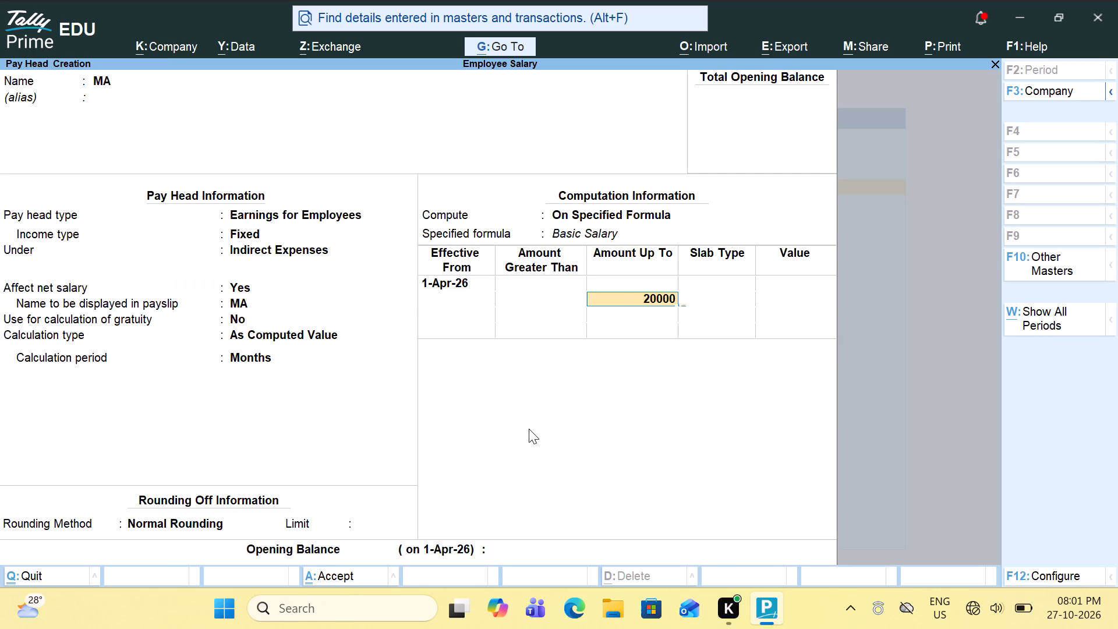
pyautogui.press('Return')
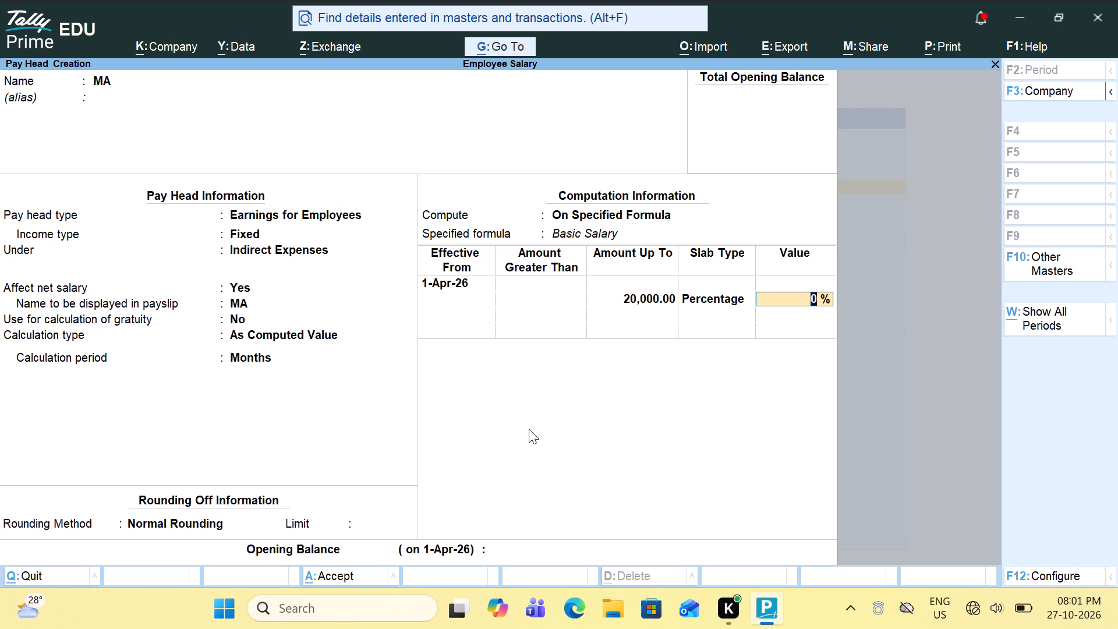
pyautogui.press('8')
pyautogui.press('Return')
pyautogui.press('Return')
pyautogui.press('Return')
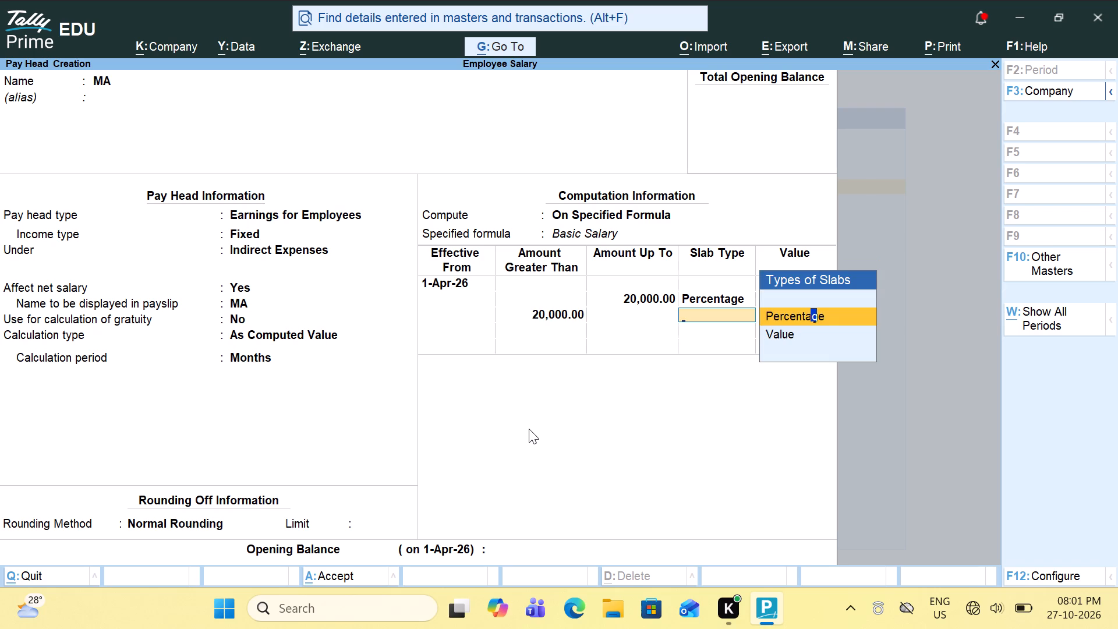
pyautogui.press('9')
pyautogui.press('Return')
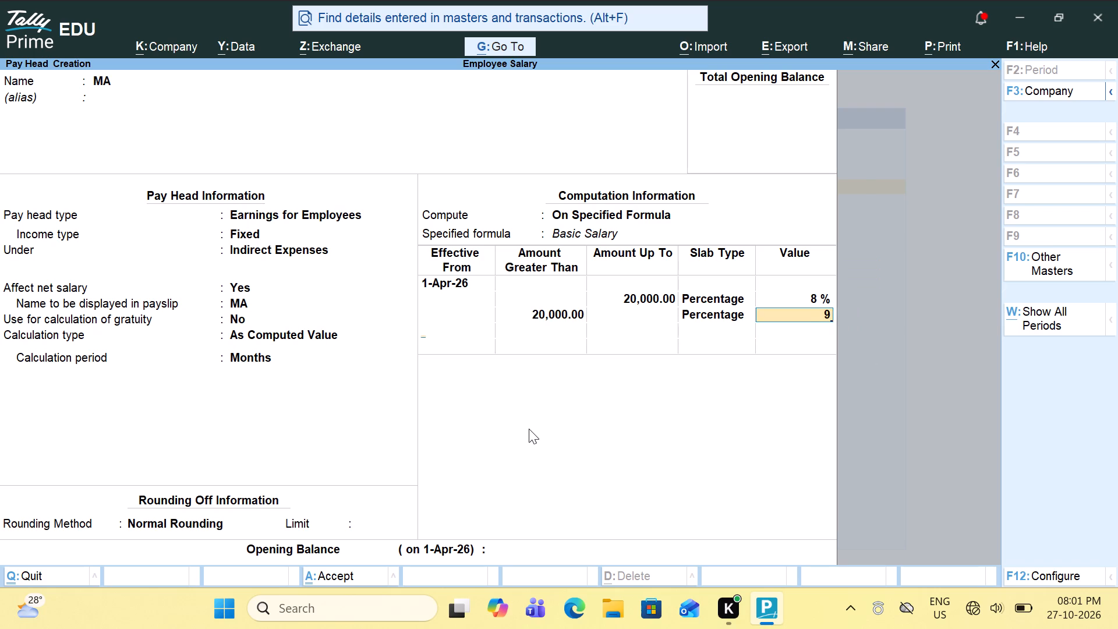
pyautogui.press('Return')
pyautogui.press('Return')
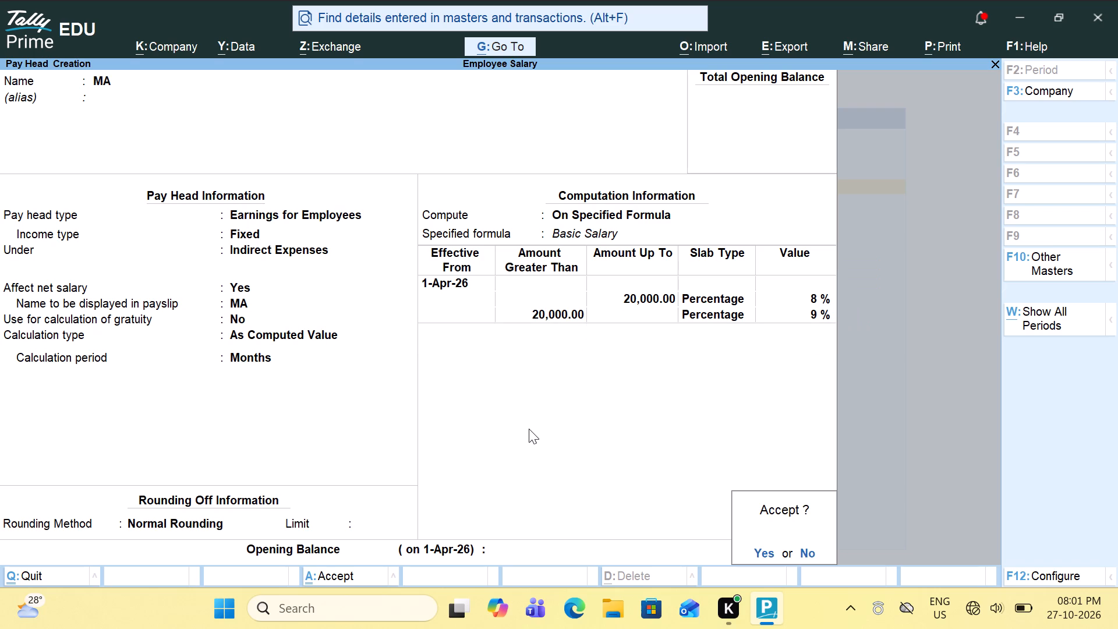
pyautogui.press('Return')
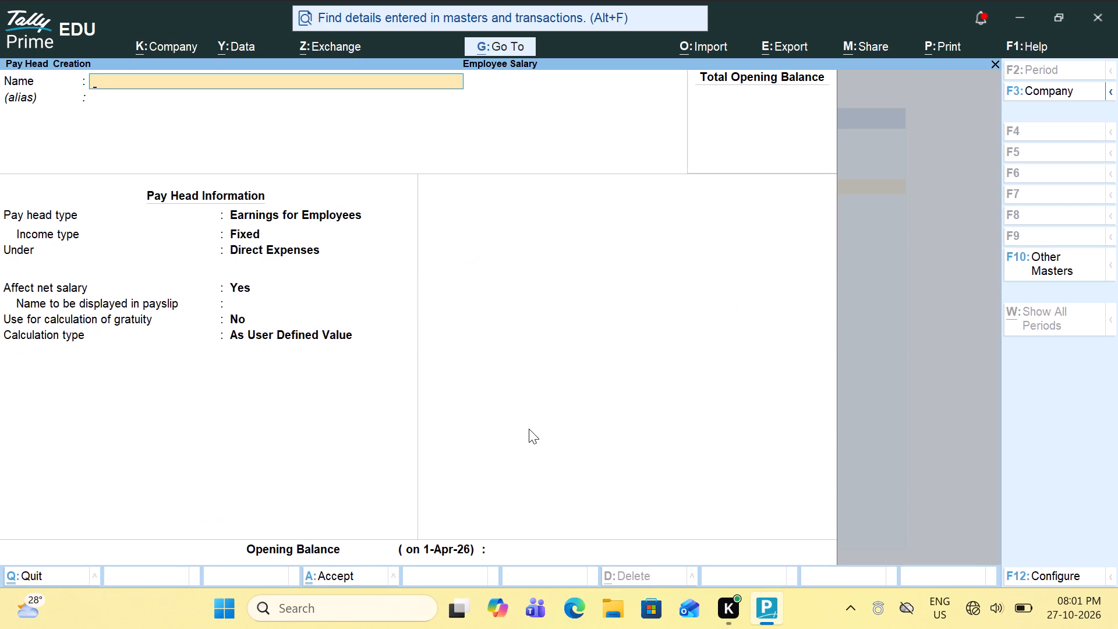
# Enter the TA pay head details: Earnings for Employees, Fixed, under Indirect Expenses, affecting net salary, no gratuity, calculated As Computed Value.
pyautogui.write('TA')
pyautogui.press('Return')
pyautogui.press('Return')
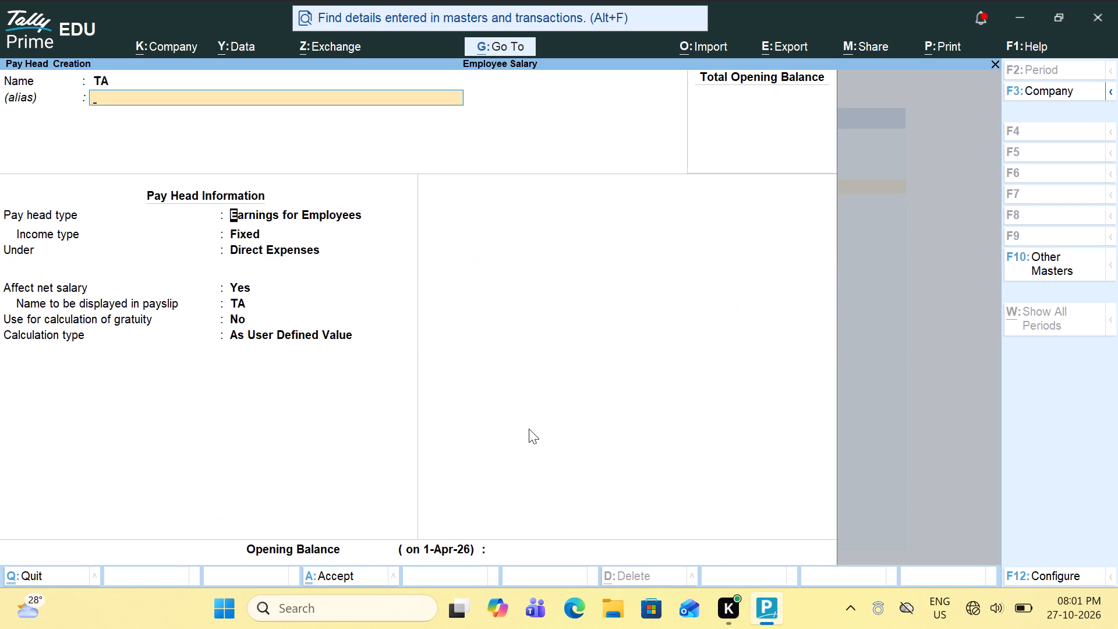
pyautogui.press('Return')
pyautogui.press('Return')
pyautogui.press('Down')
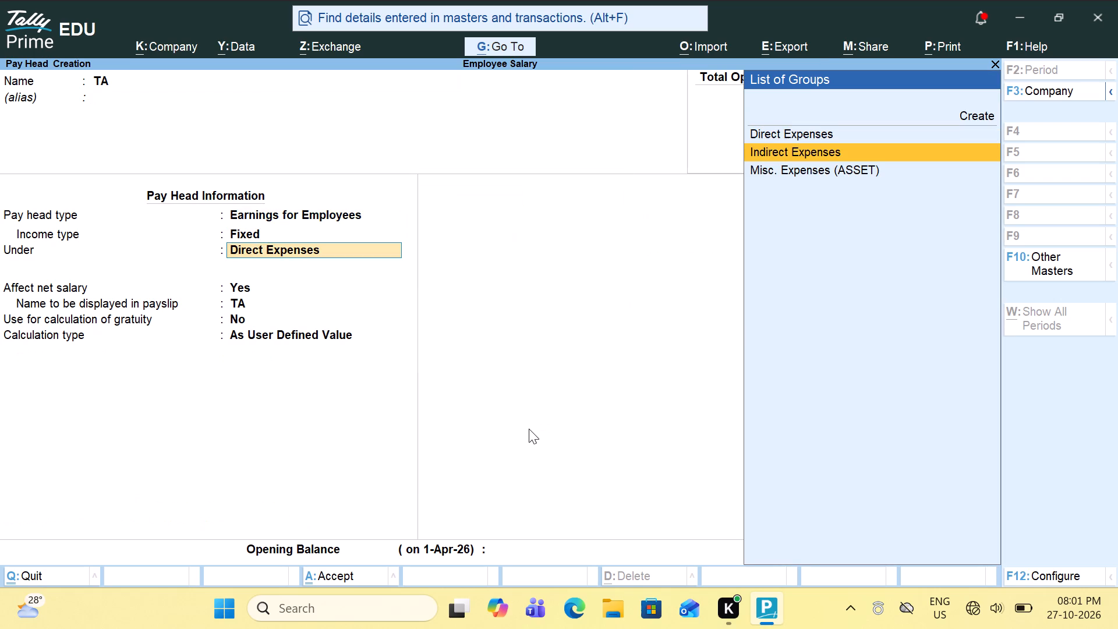
pyautogui.press('Return')
pyautogui.press('Return')
pyautogui.press('Return')
pyautogui.press('Return')
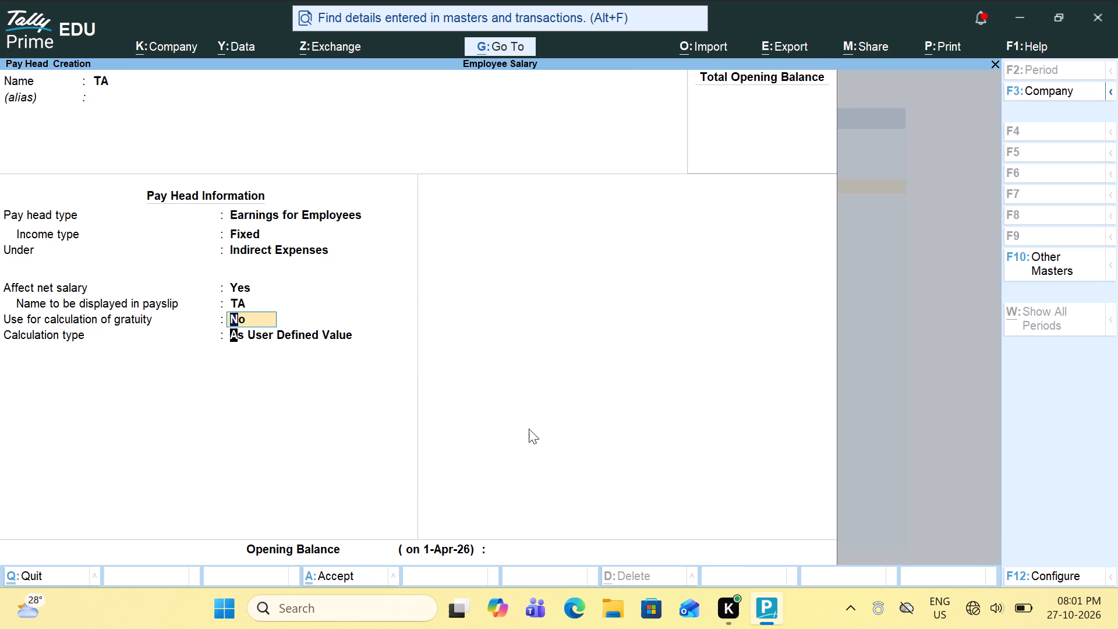
pyautogui.press('Up')
pyautogui.press('Return')
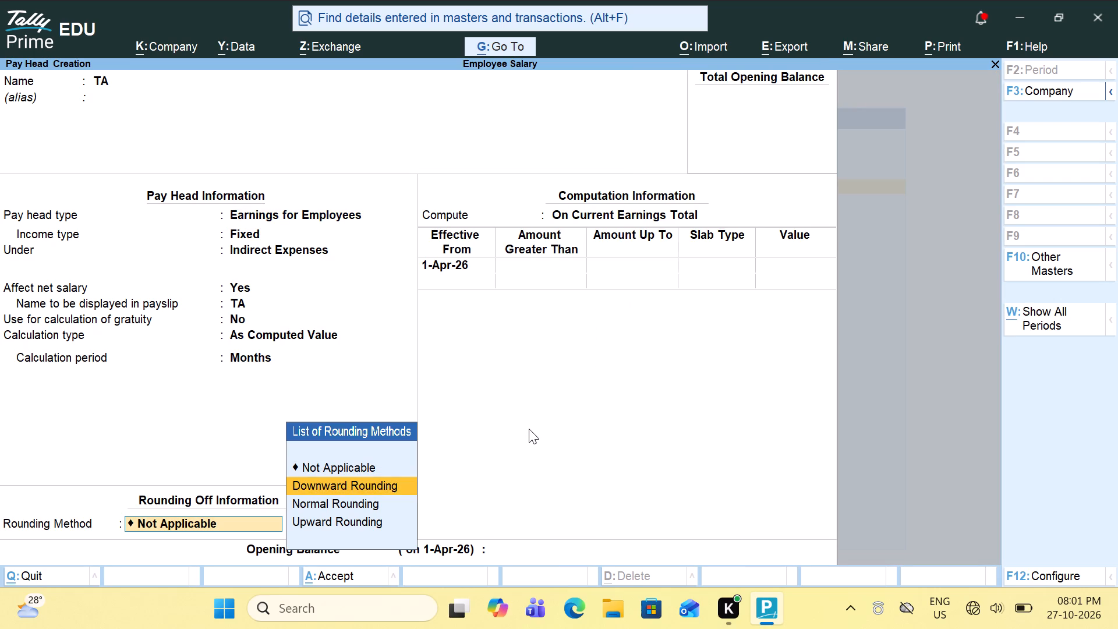
# Give TA Normal Rounding with no limit and compute it On Specified Formula, adding the Basic Salary pay head as the formula.
pyautogui.press('Down')
pyautogui.press('Down')
pyautogui.press('Return')
pyautogui.press('Return')
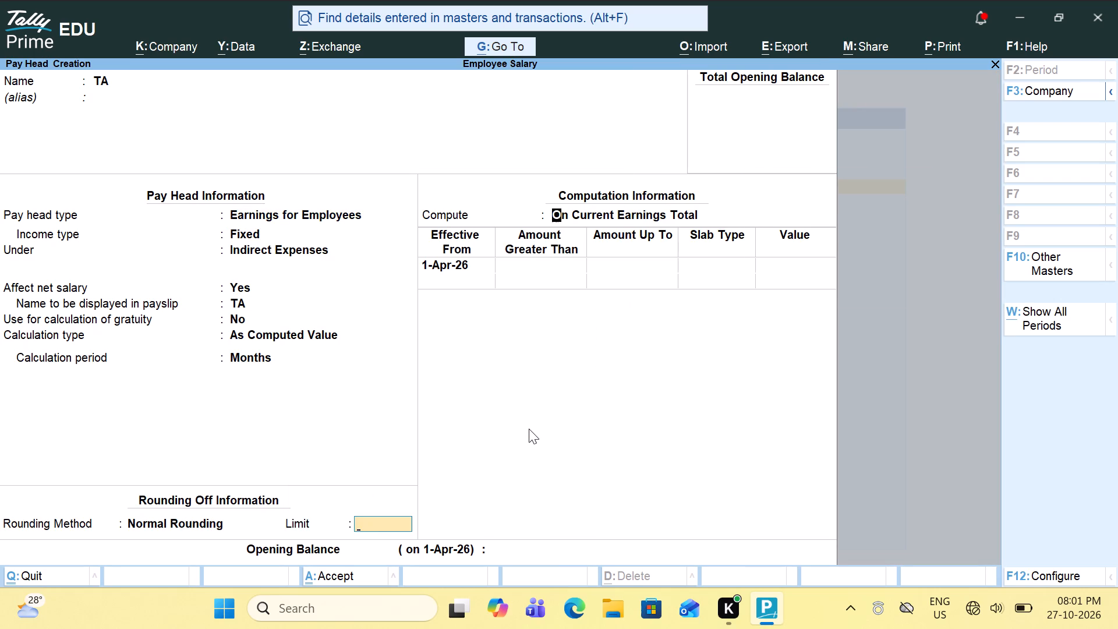
pyautogui.press('Return')
pyautogui.press('BackSpace')
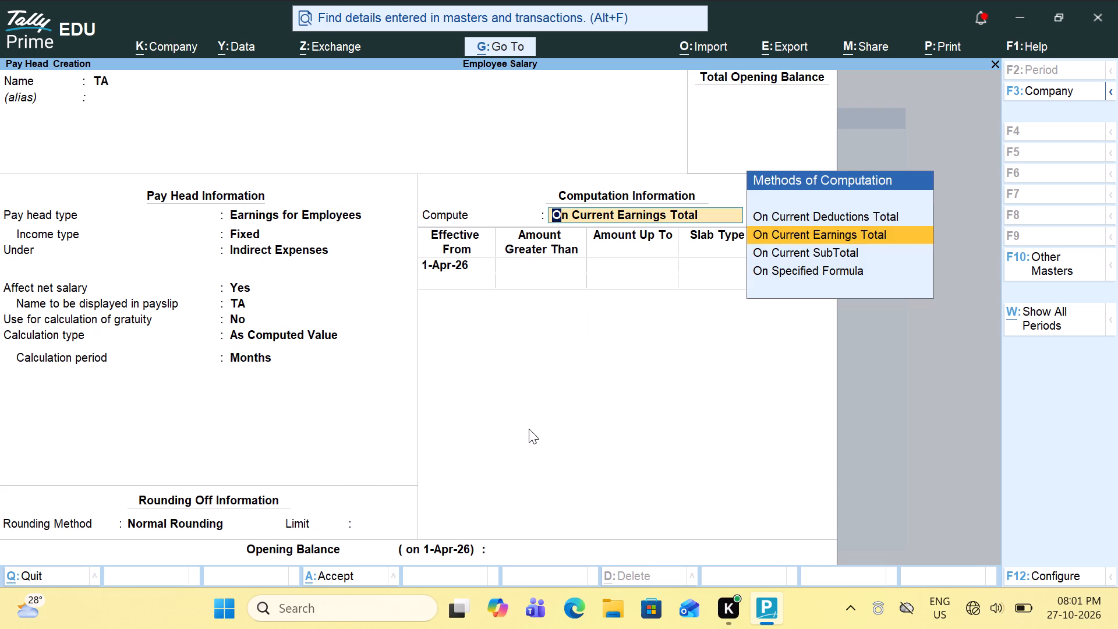
pyautogui.press('Down')
pyautogui.press('Down')
pyautogui.press('Down')
pyautogui.press('Down')
pyautogui.press('Down')
pyautogui.press('Down')
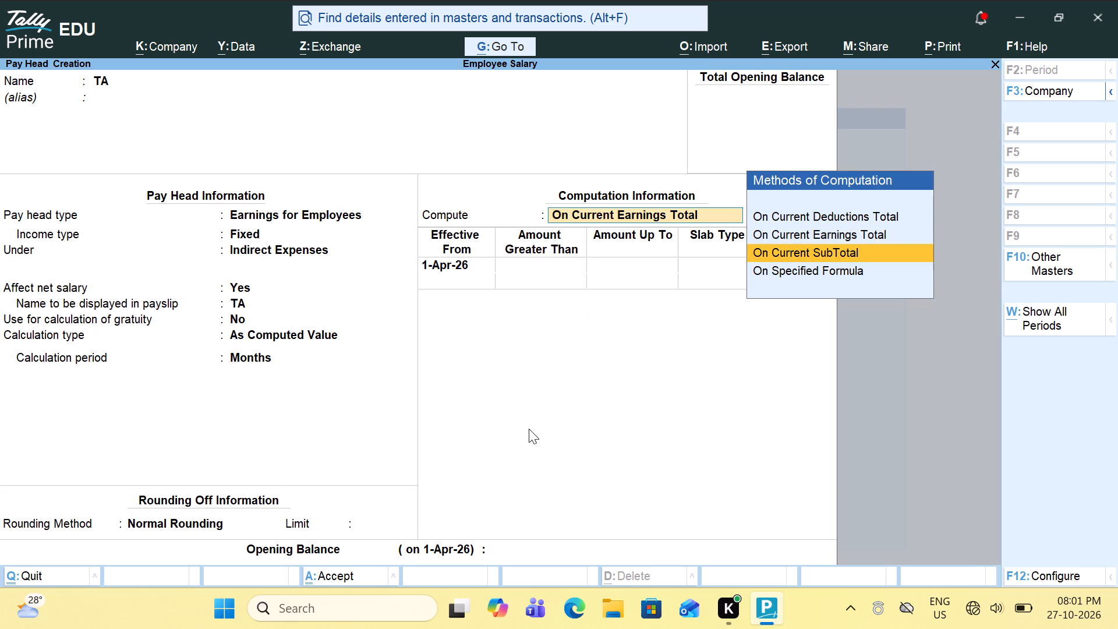
pyautogui.press('Return')
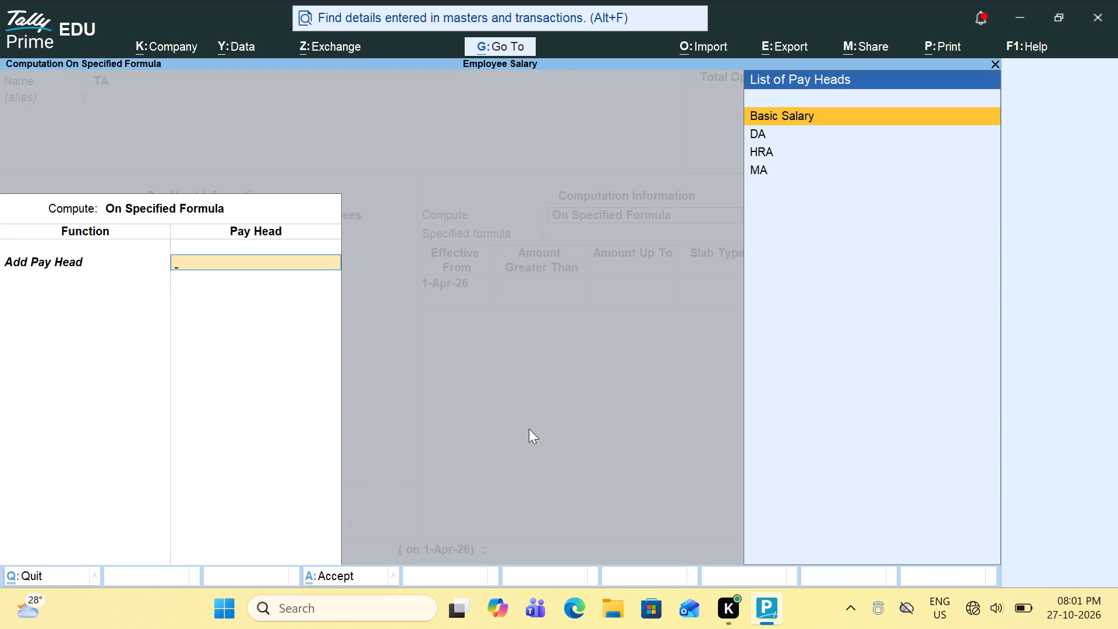
pyautogui.press('Return')
pyautogui.press('Return')
pyautogui.press('Return')
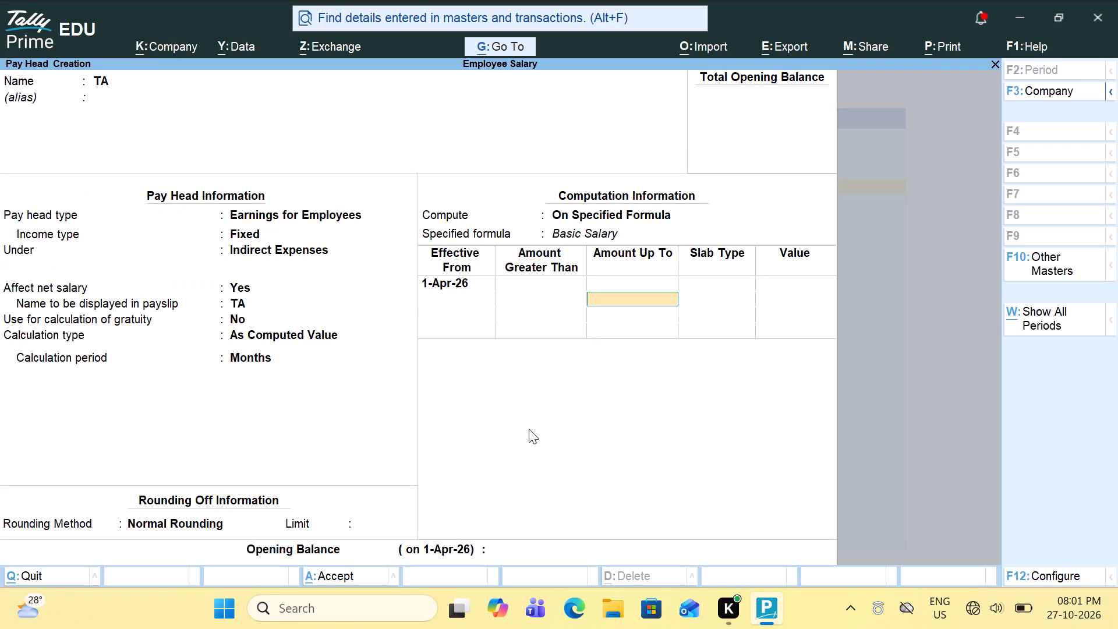
# Enter the first TA slab for amounts up to 20,000, with slab type Value and a value of 2,000.
pyautogui.write('20000')
pyautogui.press('Return')
pyautogui.press('Return')
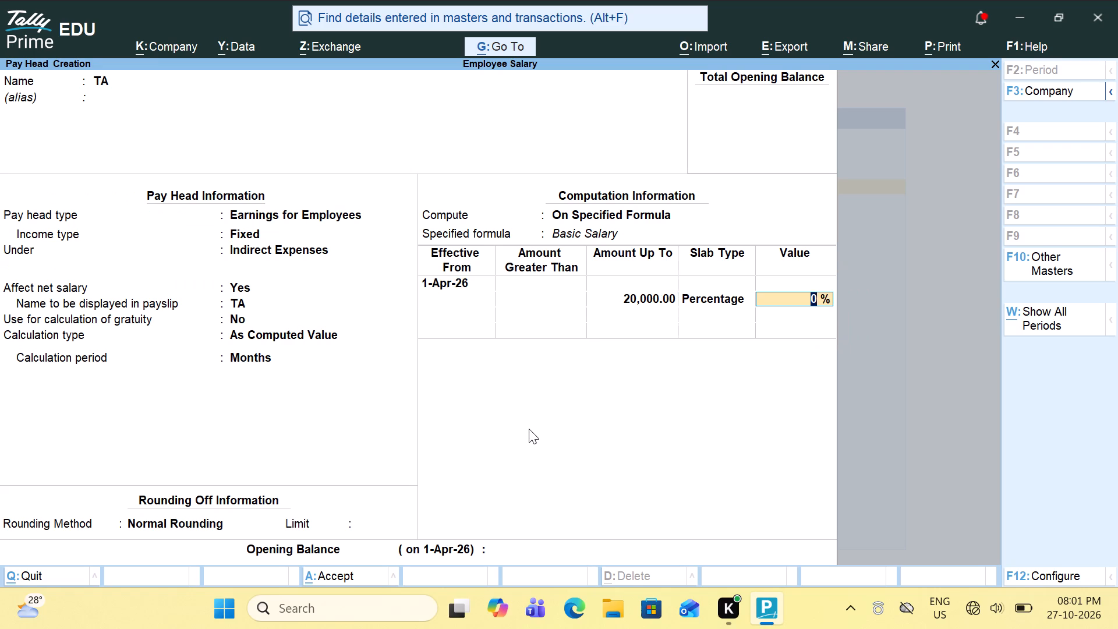
pyautogui.press('BackSpace')
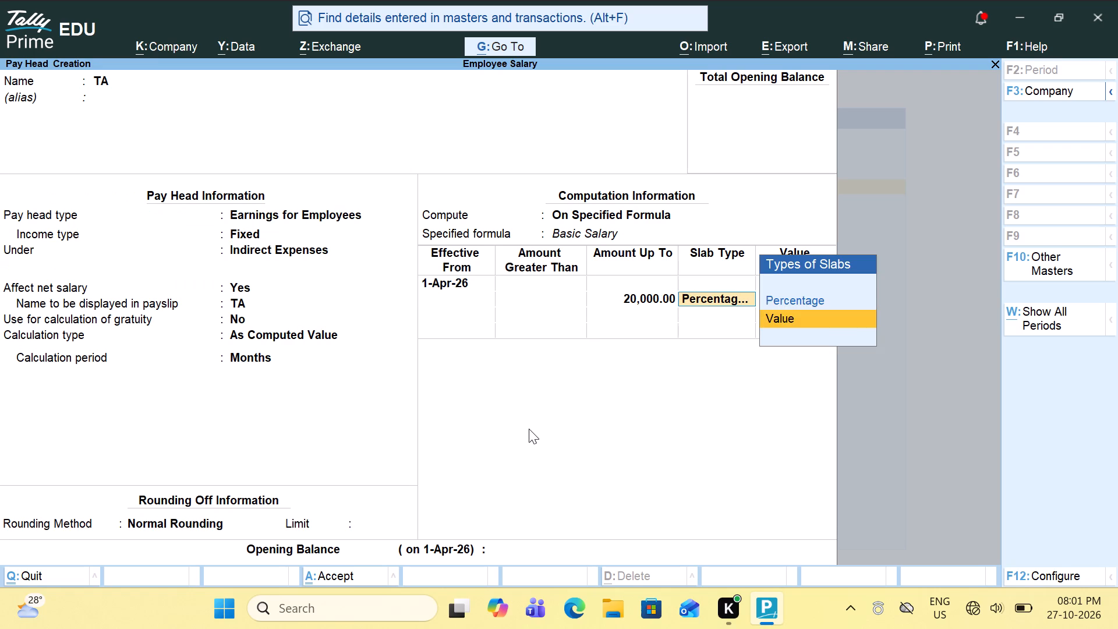
pyautogui.press('Down')
pyautogui.press('Return')
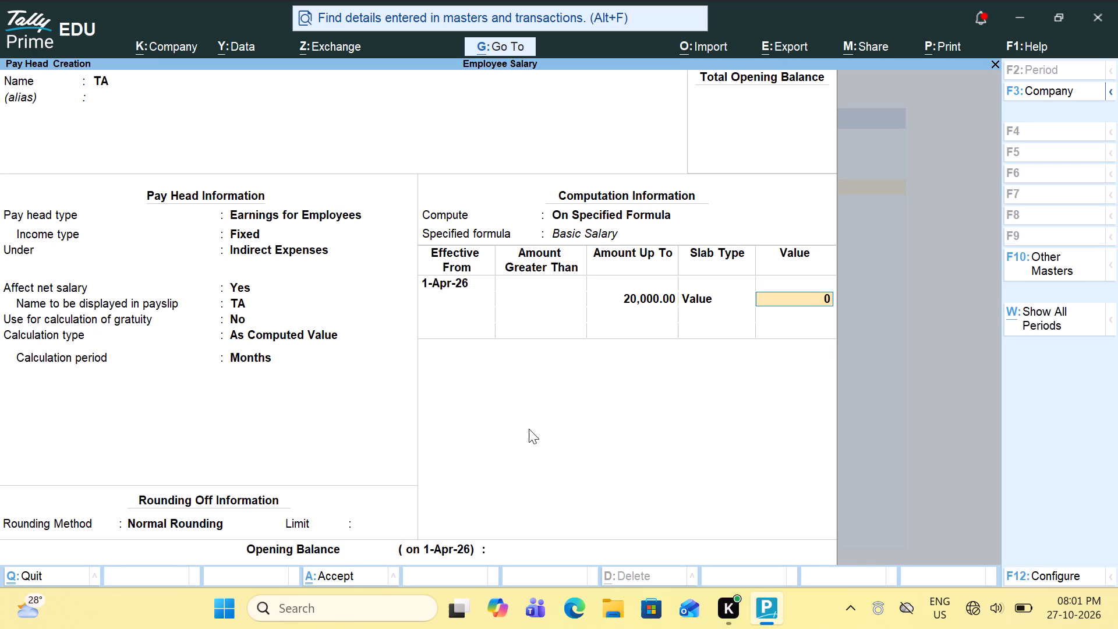
pyautogui.press('2')
pyautogui.write('000')
pyautogui.press('Return')
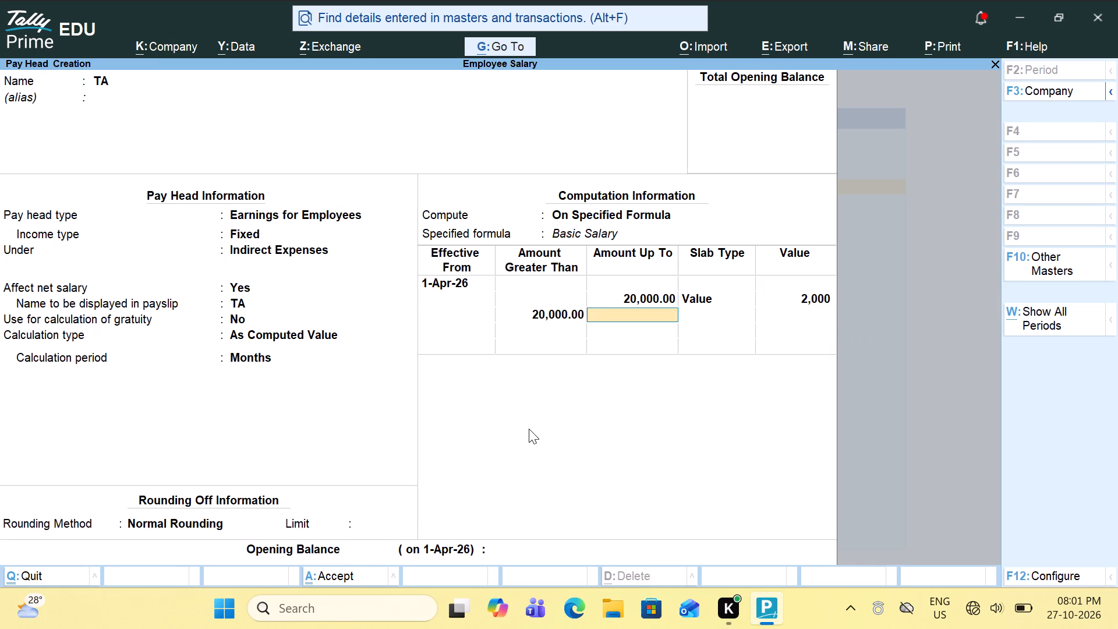
# Add a TA slab of type Value at 2,500 for amounts above 20,000, and save the pay head.
pyautogui.press('Return')
pyautogui.press('Down')
pyautogui.press('Return')
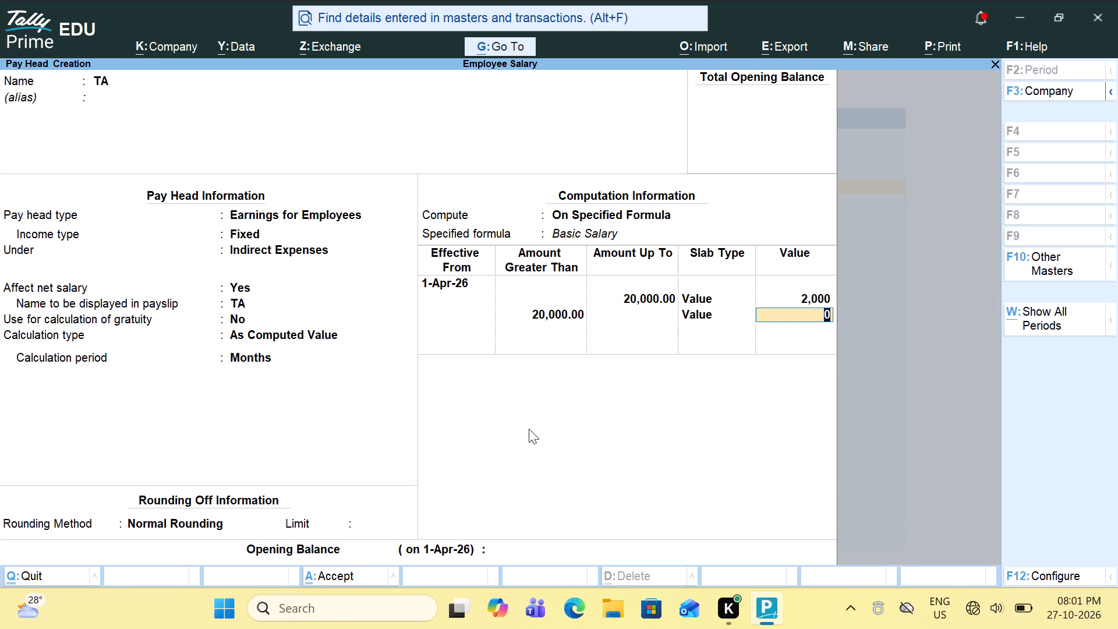
pyautogui.write('25')
pyautogui.write('00')
pyautogui.press('Return')
pyautogui.press('Return')
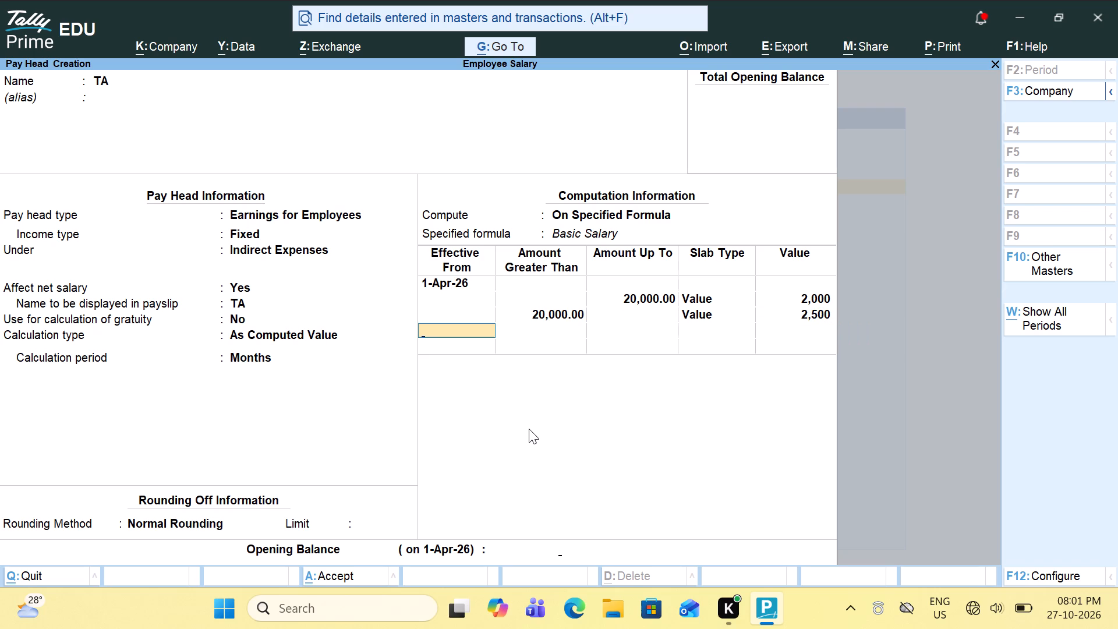
pyautogui.press('Return')
pyautogui.press('Return')
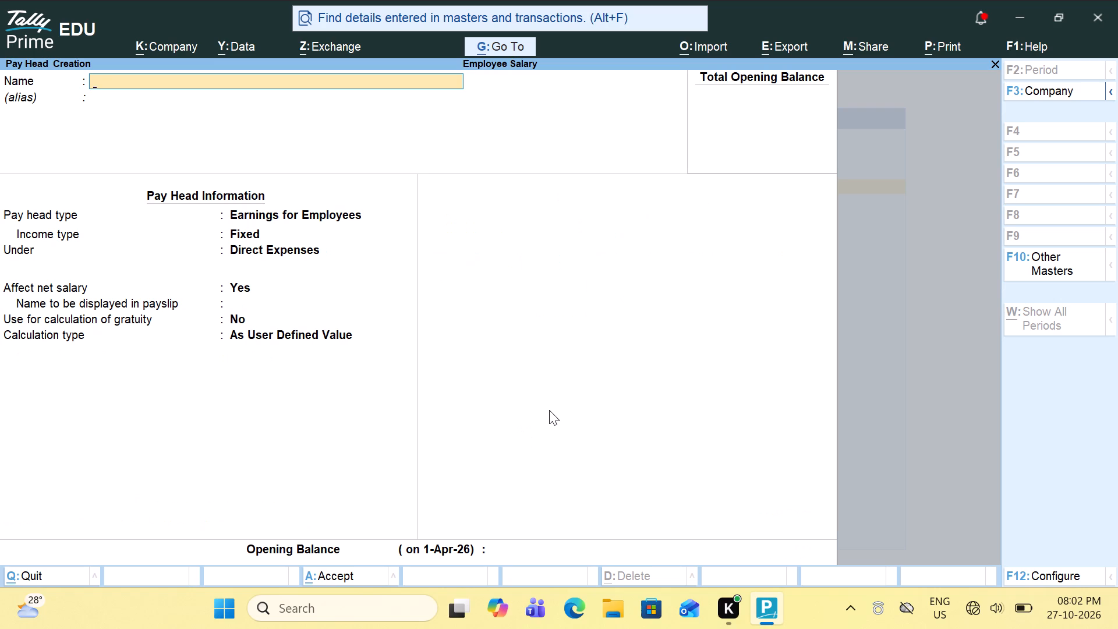
# Enter the Overtime pay head details: Earnings for Employees, Fixed, under Indirect Expenses, affecting net salary, not used for gratuity.
pyautogui.press('o')
pyautogui.write('vertime')
pyautogui.press('Return')
pyautogui.press('Return')
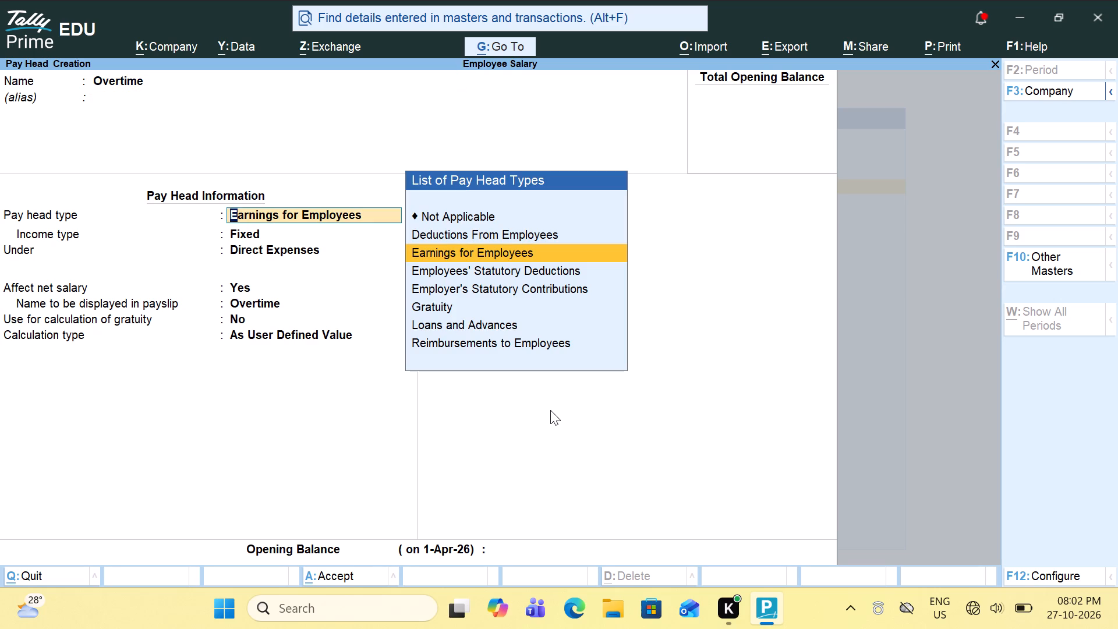
pyautogui.press('Return')
pyautogui.press('Return')
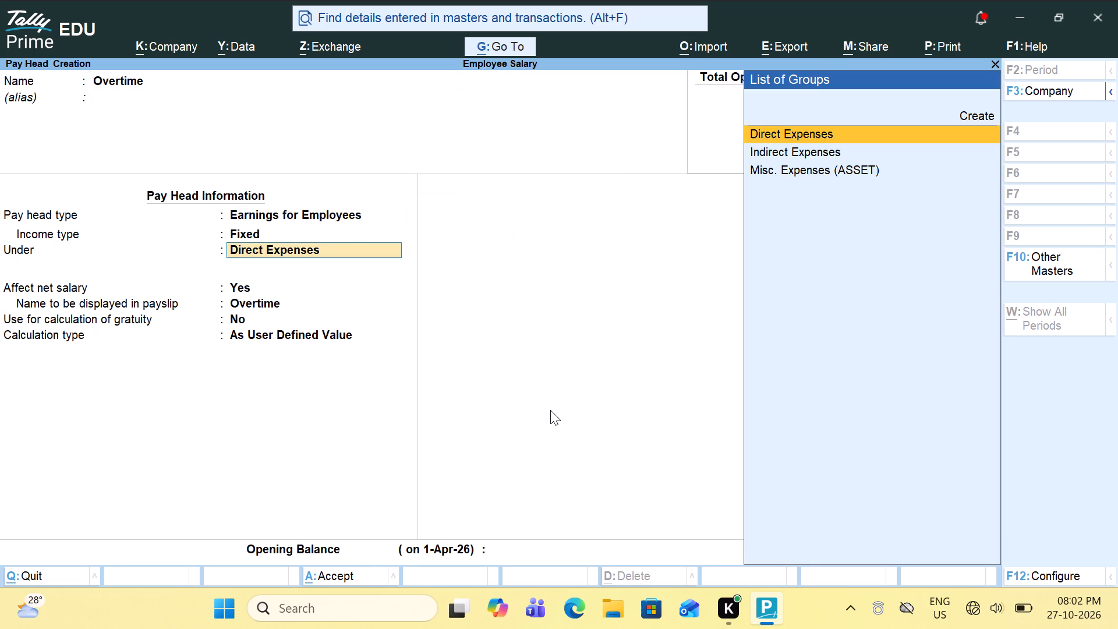
pyautogui.press('Down')
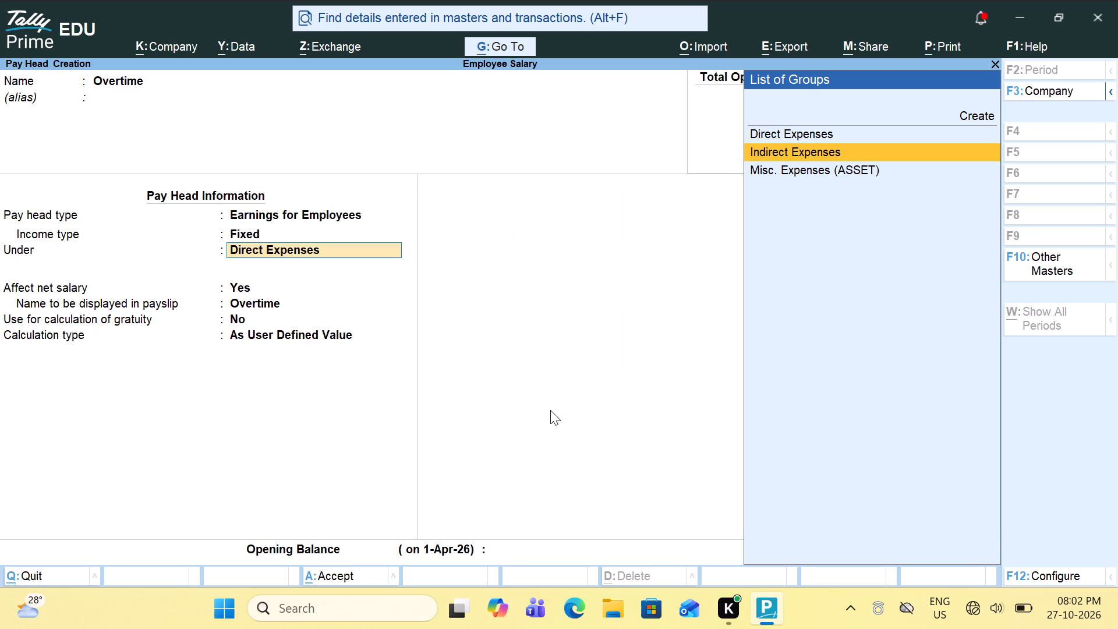
pyautogui.press('Return')
pyautogui.press('Return')
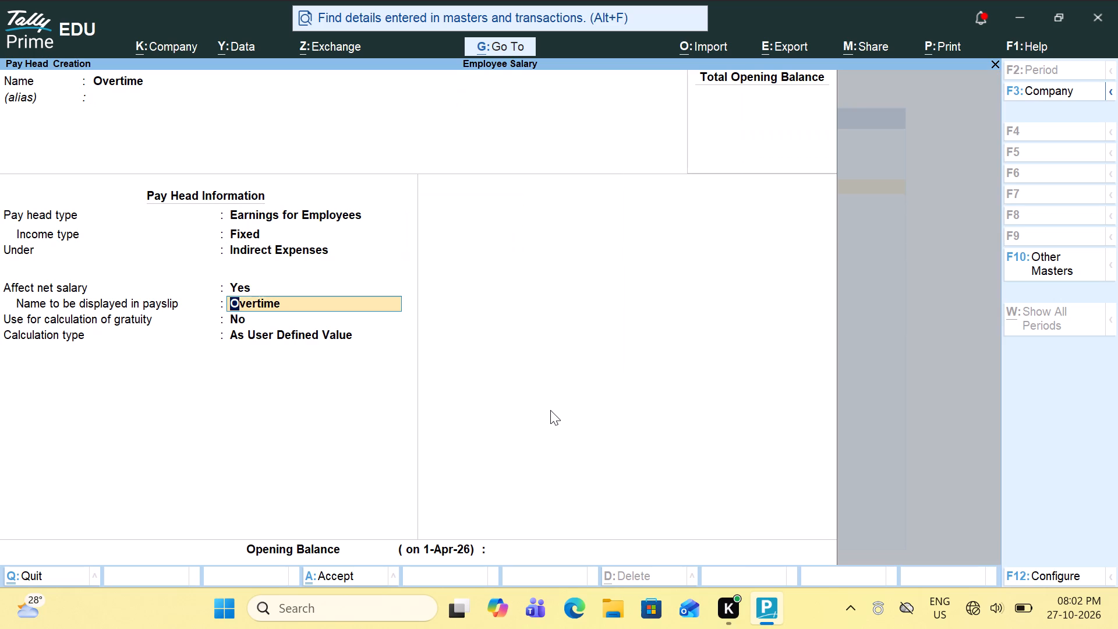
pyautogui.press('Return')
pyautogui.press('Return')
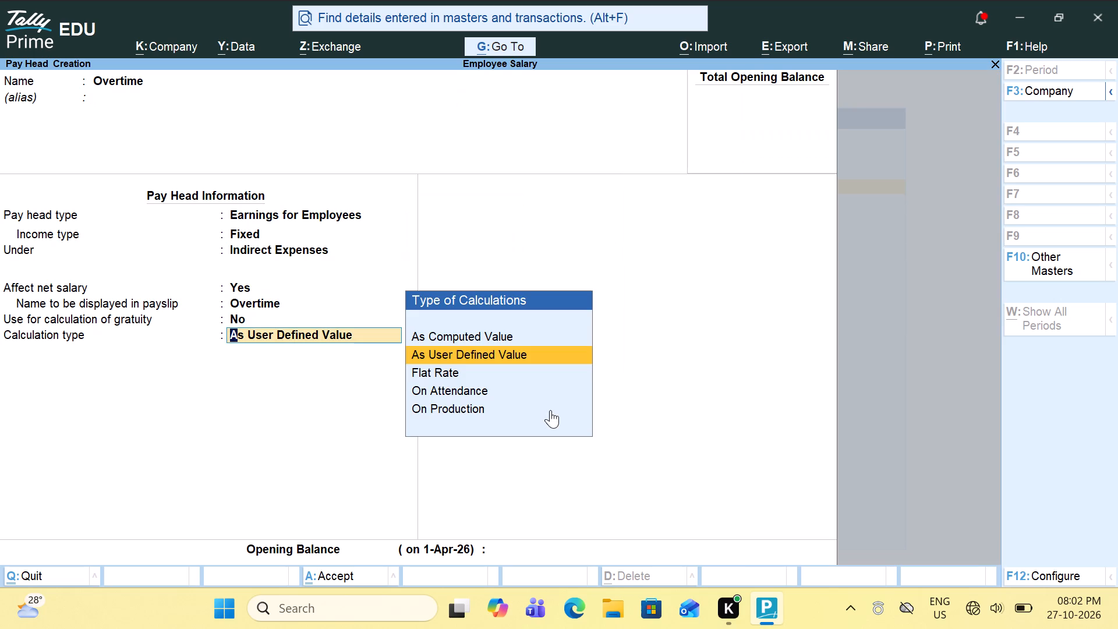
# Calculate Overtime On Production with production type Overtime and rounding Not Applicable, and save the pay head.
pyautogui.press('Down')
pyautogui.press('Down')
pyautogui.press('Down')
pyautogui.press('Down')
pyautogui.press('Down')
pyautogui.press('Down')
pyautogui.press('Down')
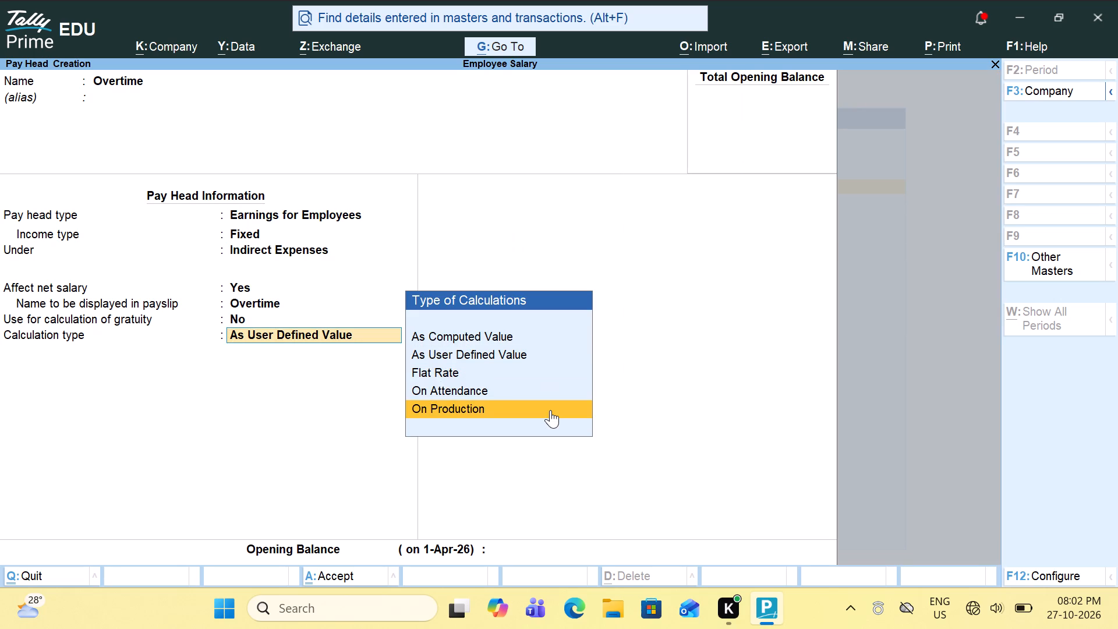
pyautogui.press('Return')
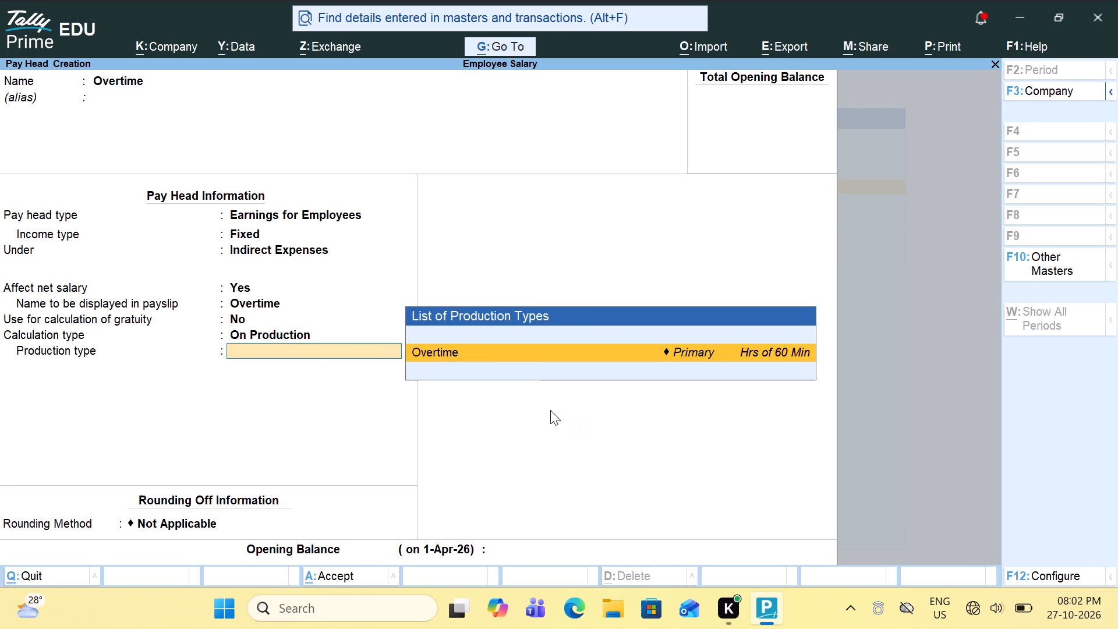
pyautogui.press('Return')
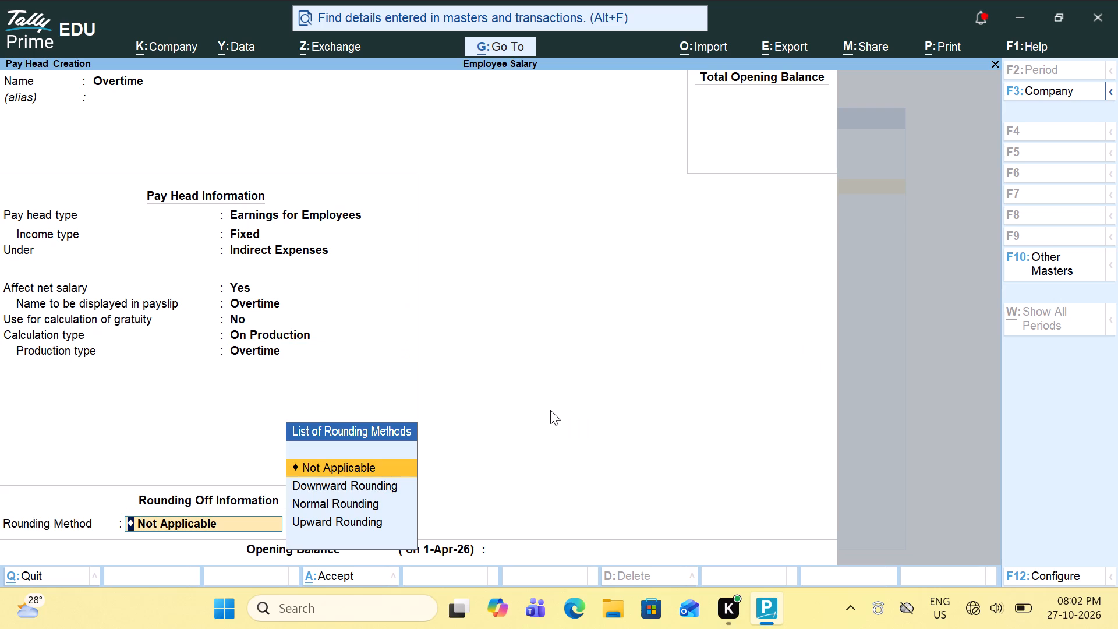
pyautogui.press('Return')
pyautogui.press('Return')
pyautogui.press('Return')
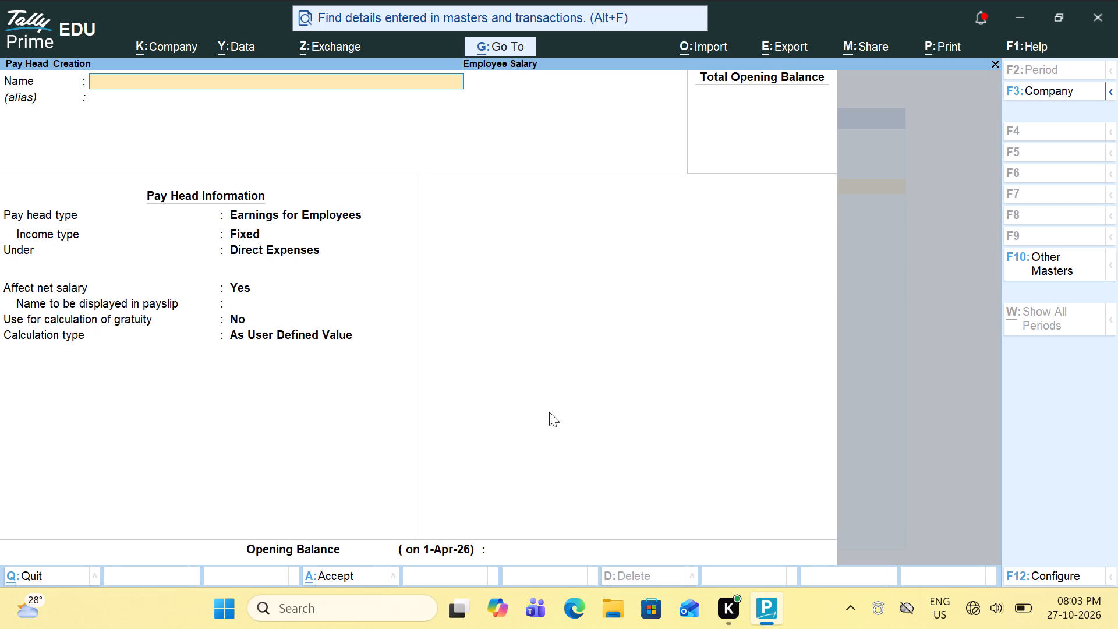
# Enter the PF pay head details: Deductions From Employees, under Current Liabilities, affecting net salary, calculated As Computed Value.
pyautogui.write('PF')
pyautogui.press('Return')
pyautogui.press('Return')
pyautogui.press('Return')
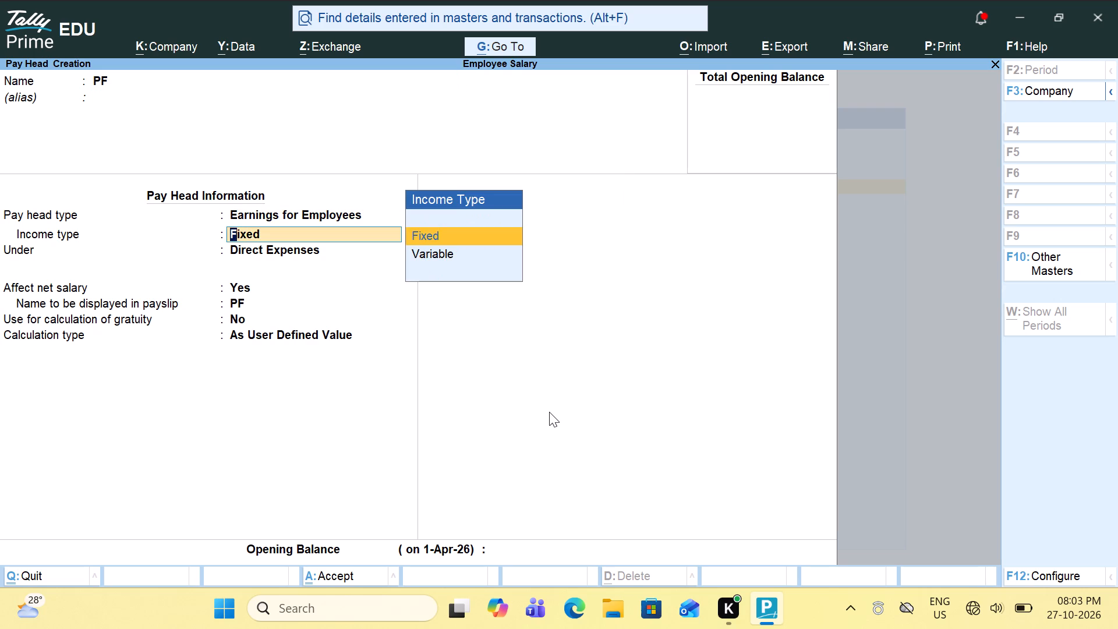
pyautogui.press('BackSpace')
pyautogui.press('Up')
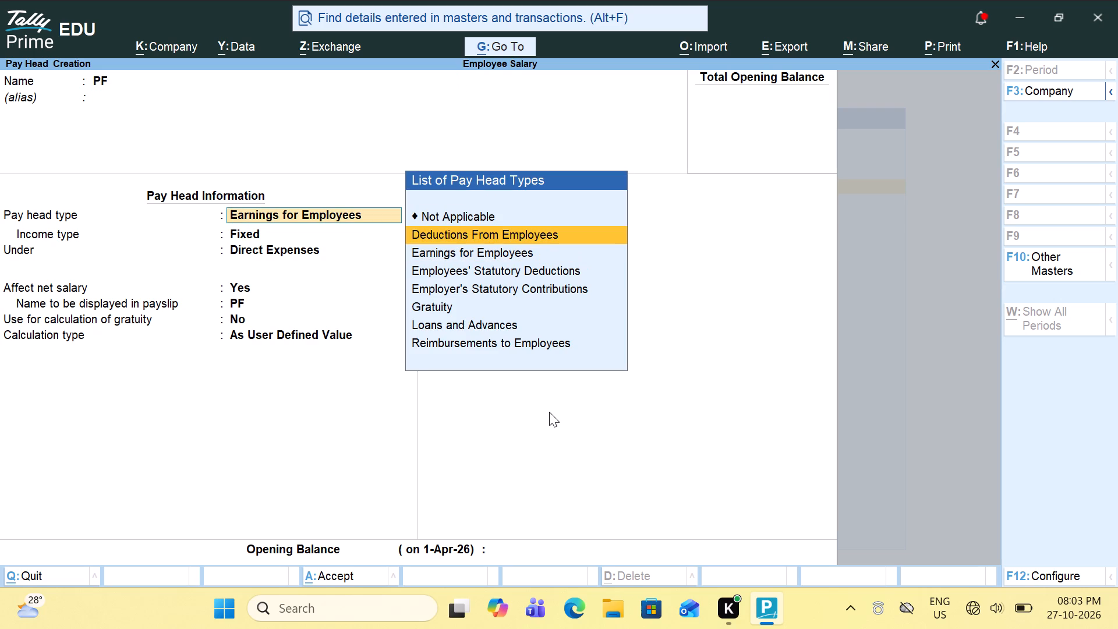
pyautogui.press('Return')
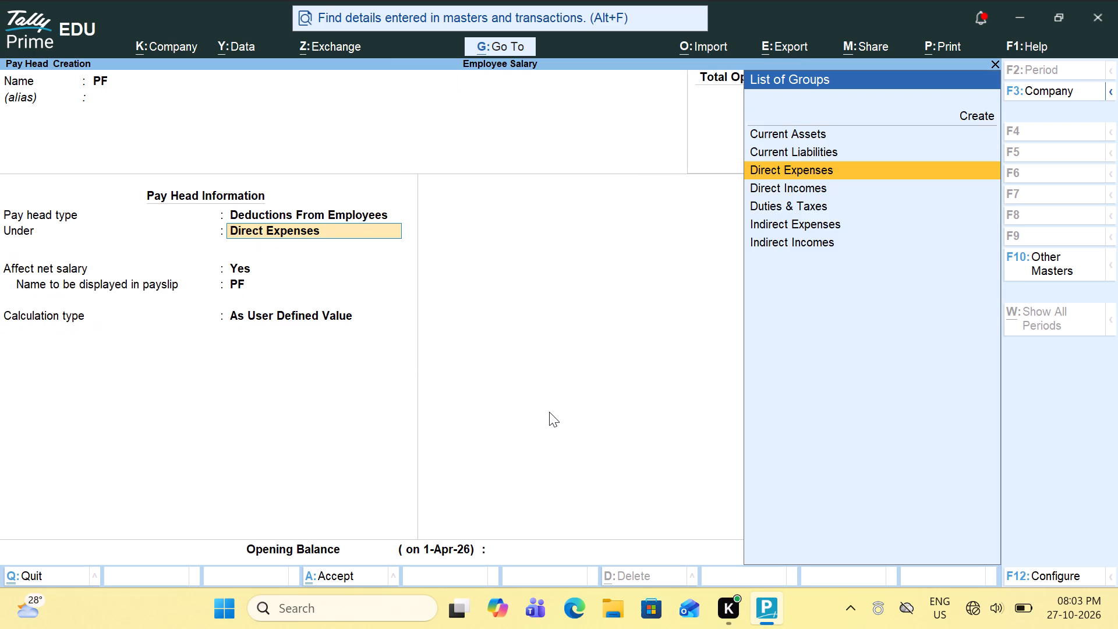
pyautogui.press('Up')
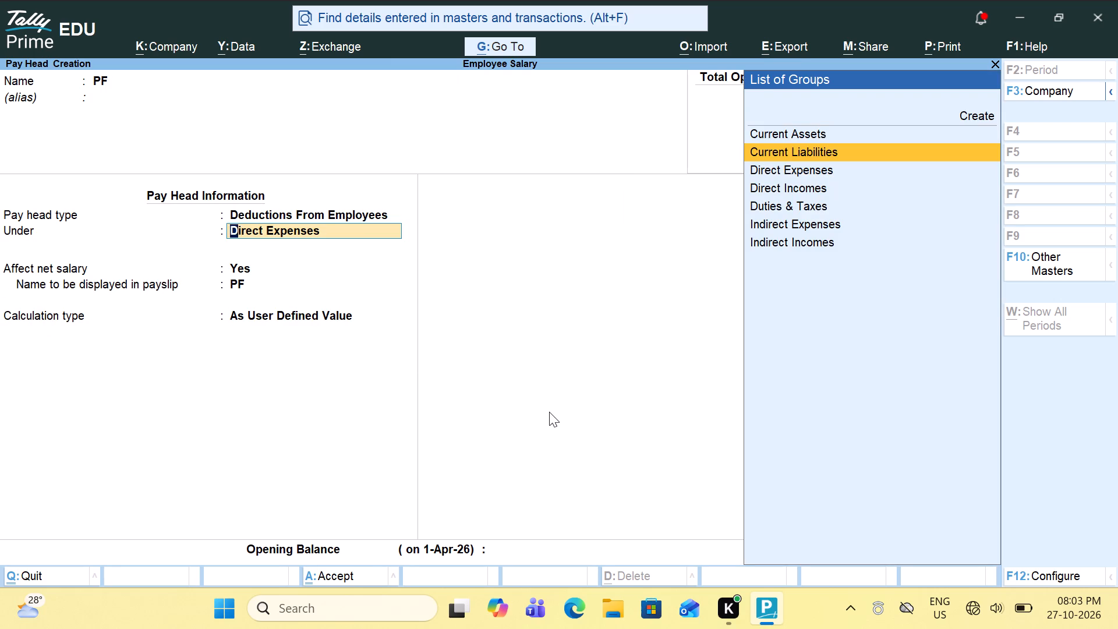
pyautogui.press('Return')
pyautogui.press('Return')
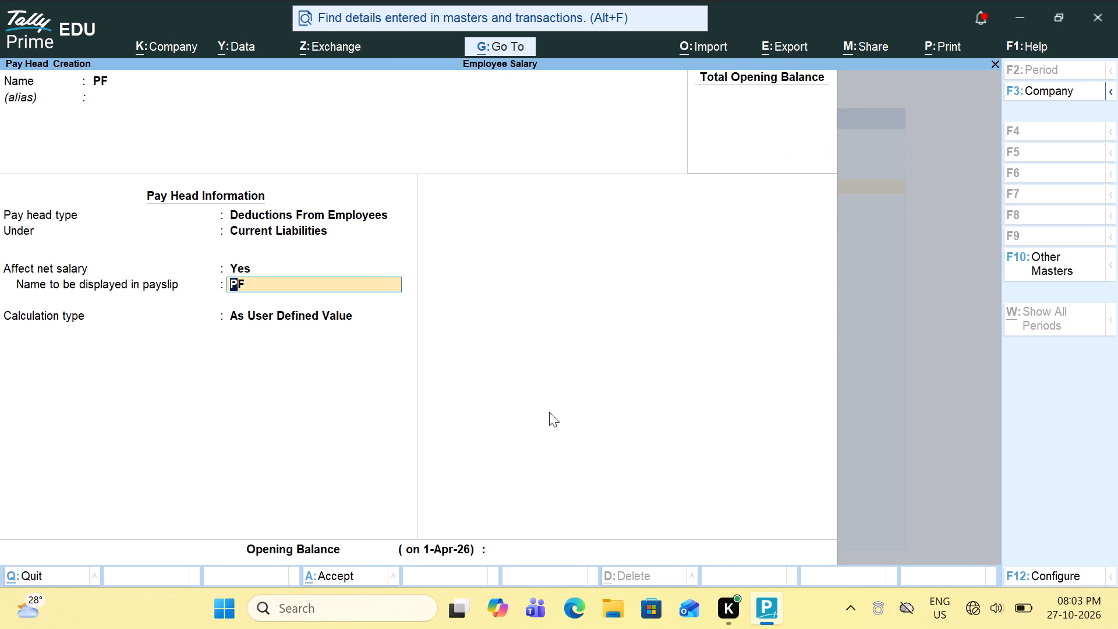
pyautogui.press('Return')
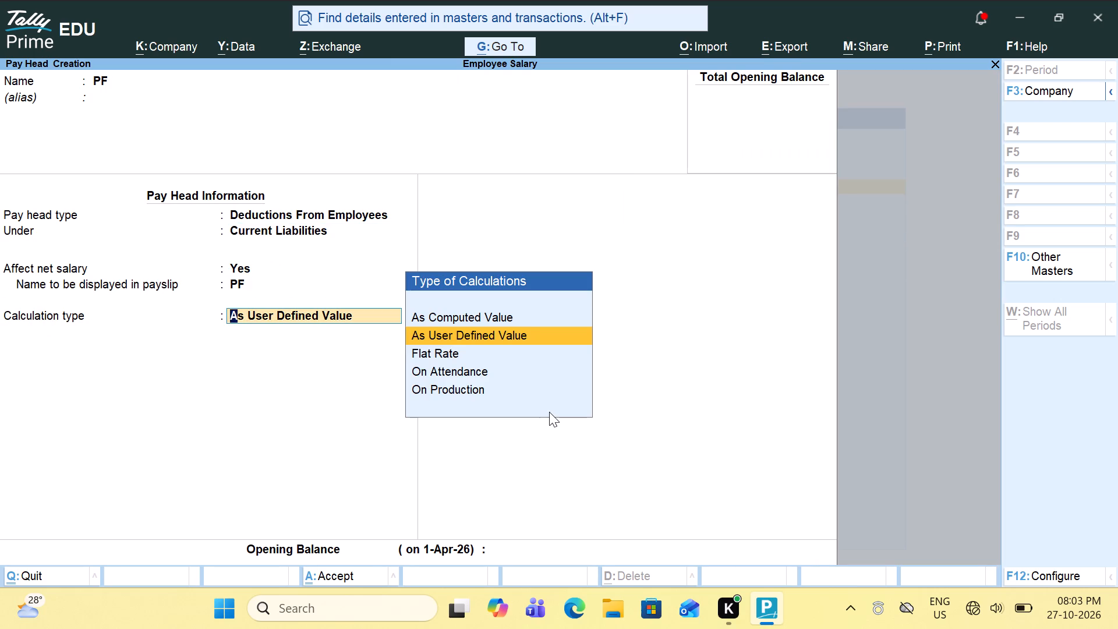
pyautogui.press('Up')
pyautogui.press('Return')
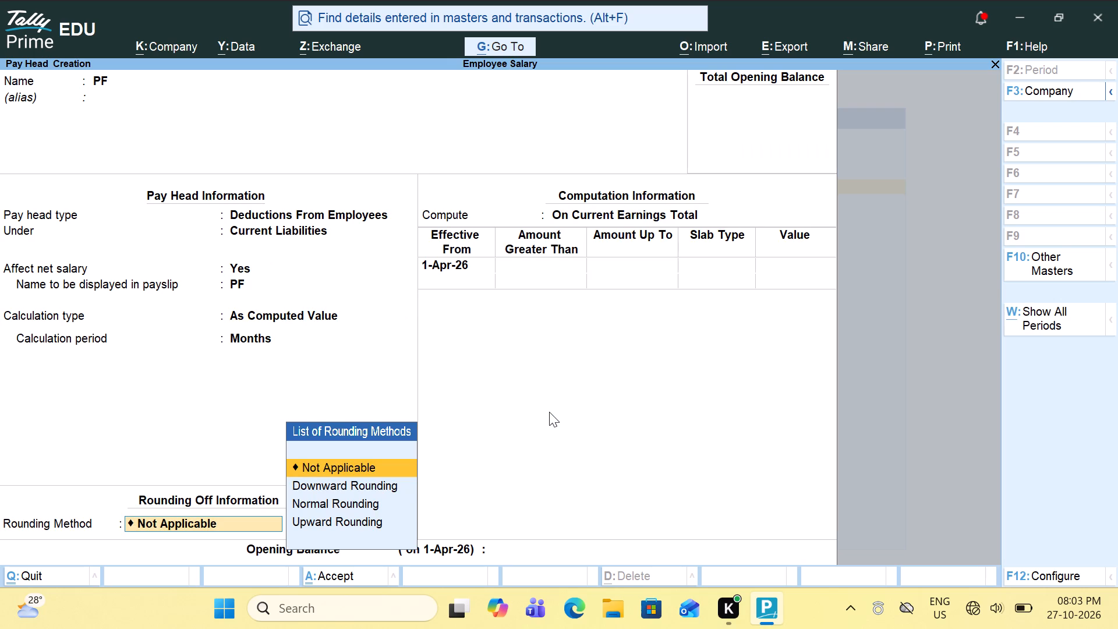
# Give PF Normal Rounding with no limit and compute it On Specified Formula, adding the Basic Salary pay head as the formula.
pyautogui.press('Down')
pyautogui.press('Down')
pyautogui.press('Return')
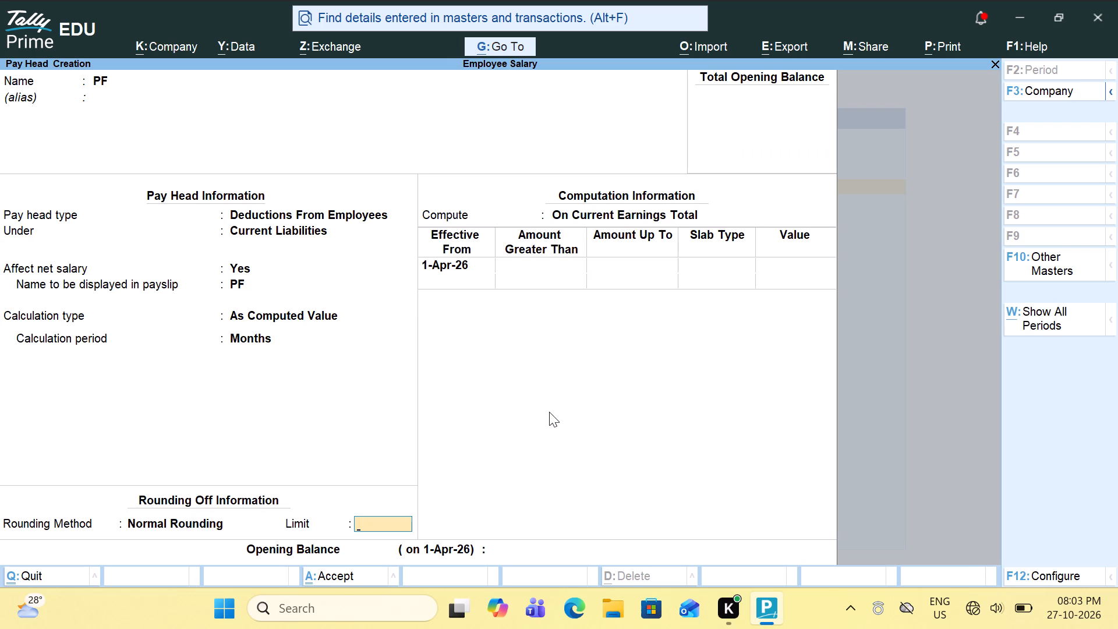
pyautogui.press('Return')
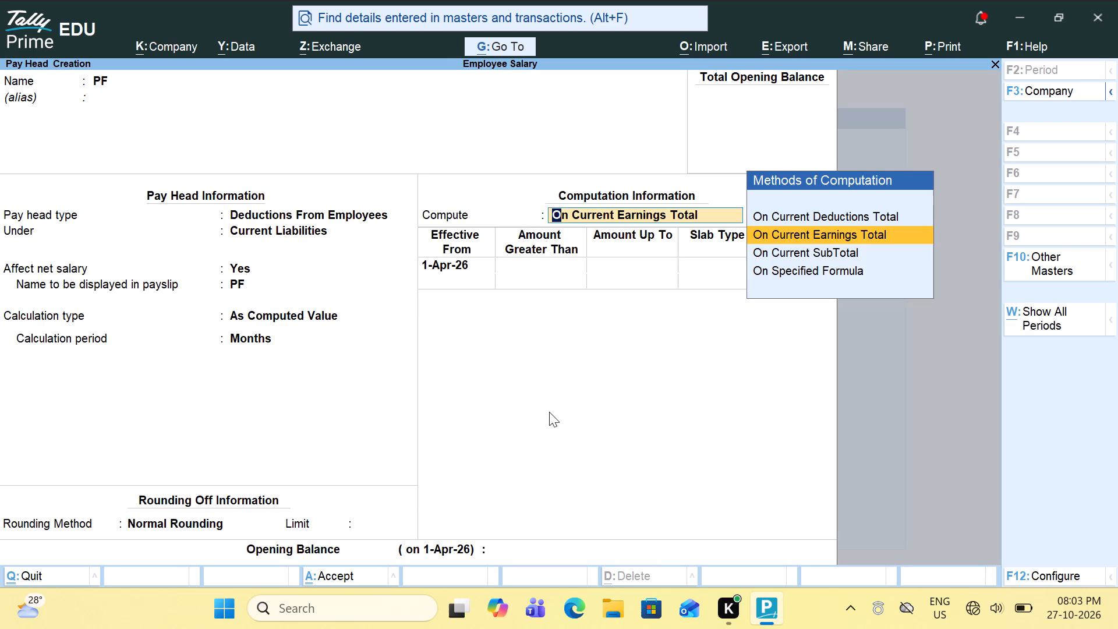
pyautogui.press('Up')
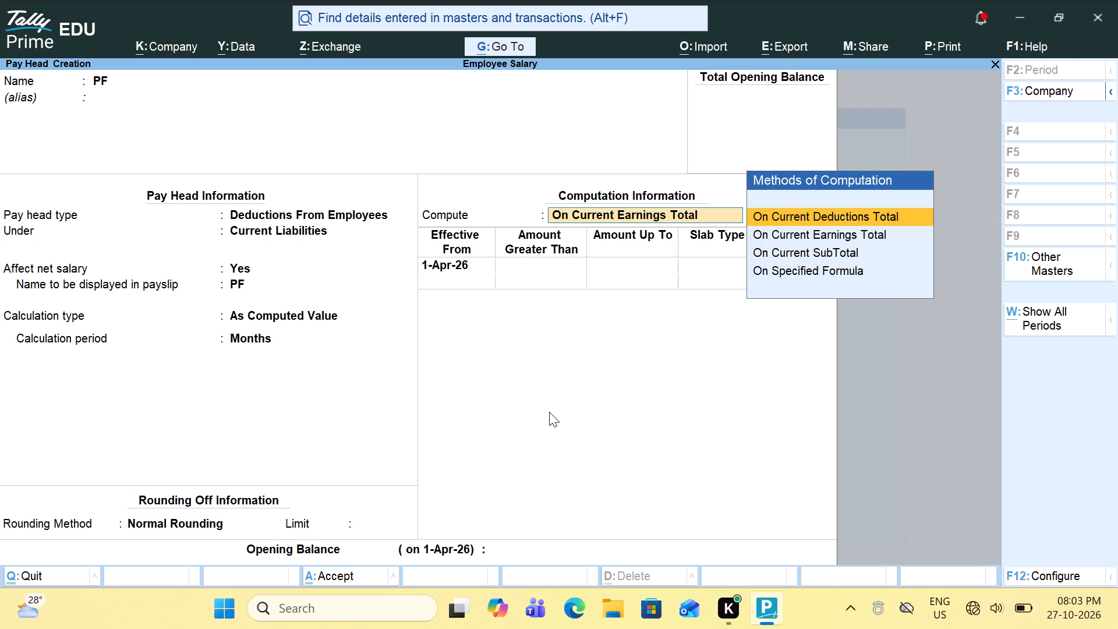
pyautogui.press('Down')
pyautogui.press('Down')
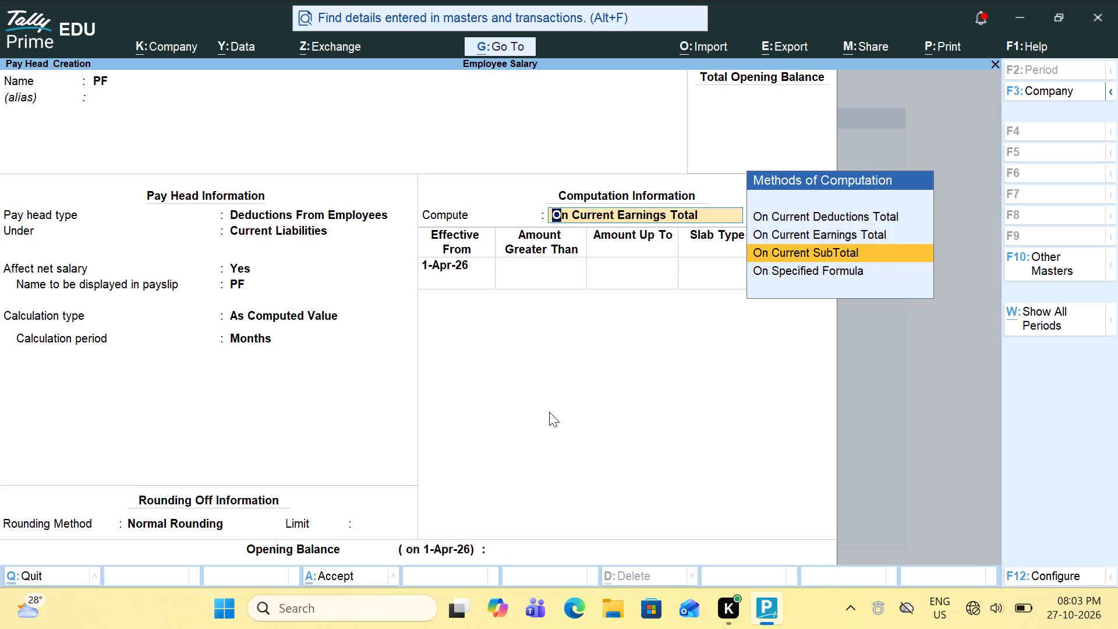
pyautogui.press('Down')
pyautogui.press('Return')
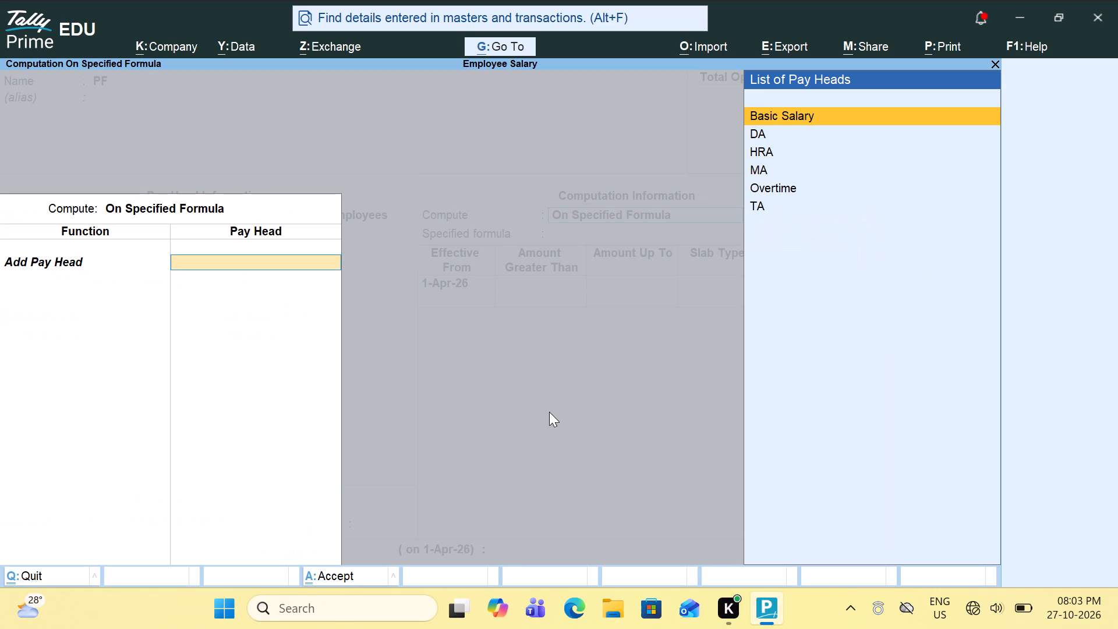
pyautogui.press('Return')
pyautogui.press('Return')
# Enter PF percentage slabs effective 1-Apr-26: 10% for amounts up to 20,000 and 12% above 20,000.
pyautogui.press('Return')
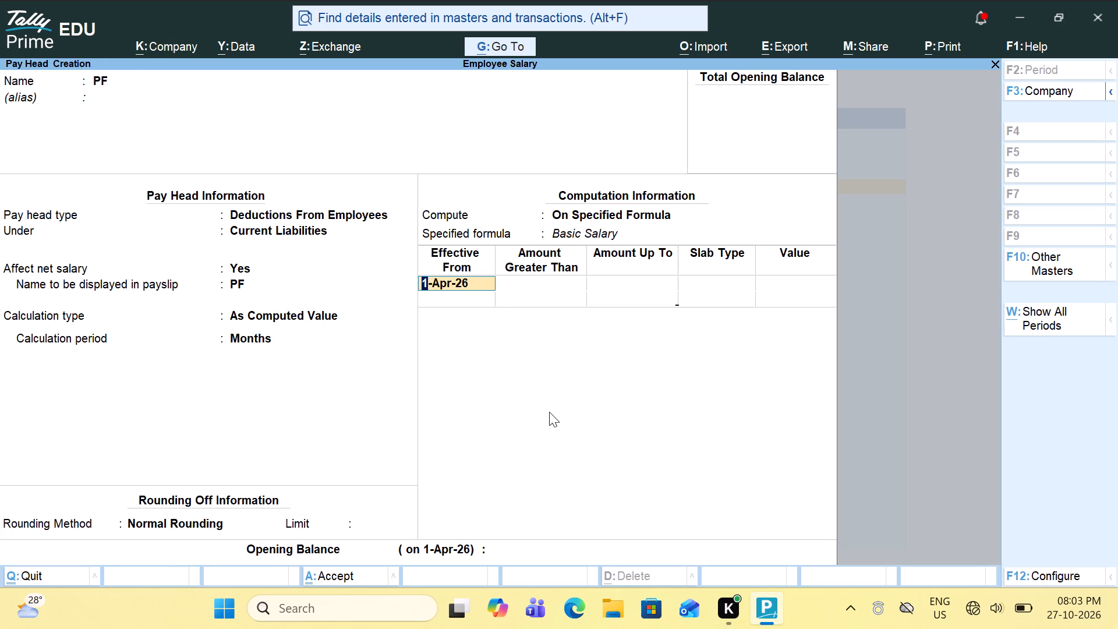
pyautogui.write('20000')
pyautogui.press('Return')
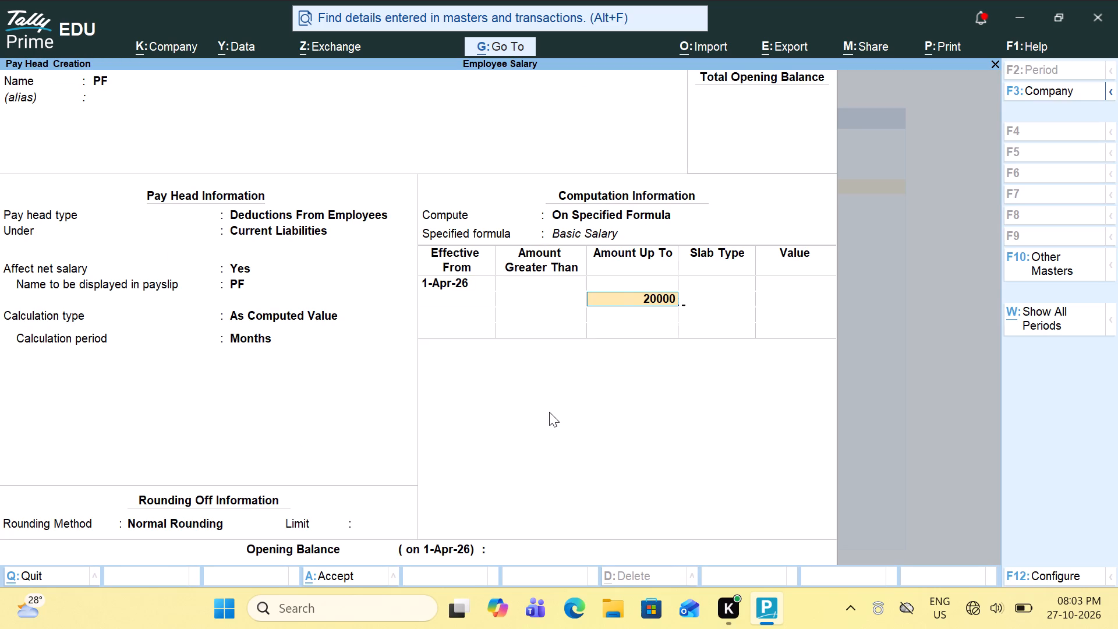
pyautogui.press('Return')
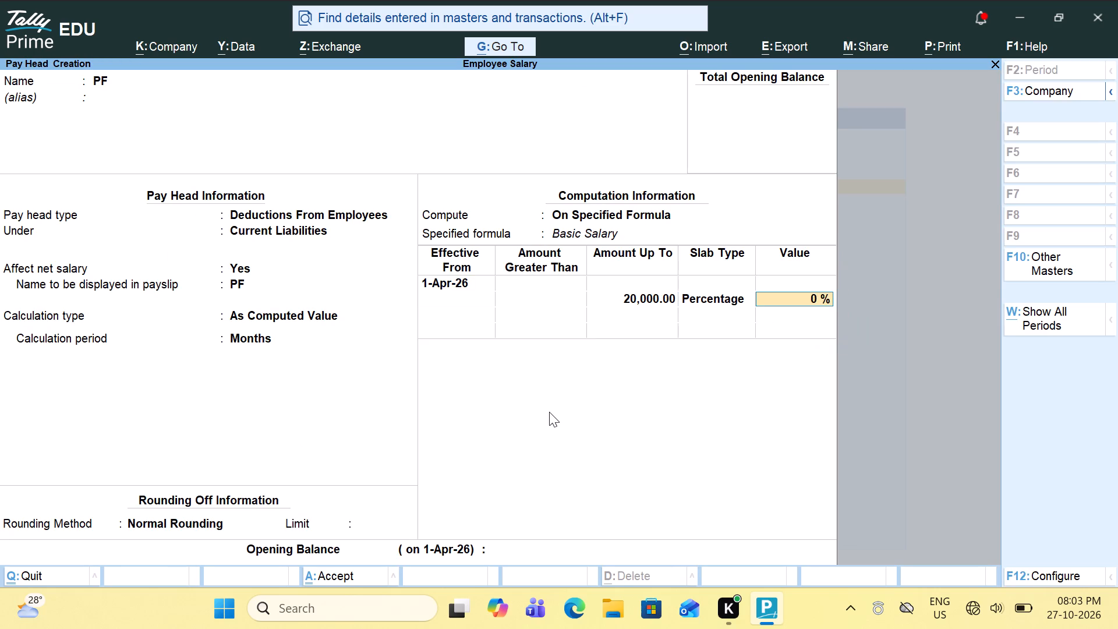
pyautogui.write('10')
pyautogui.press('Return')
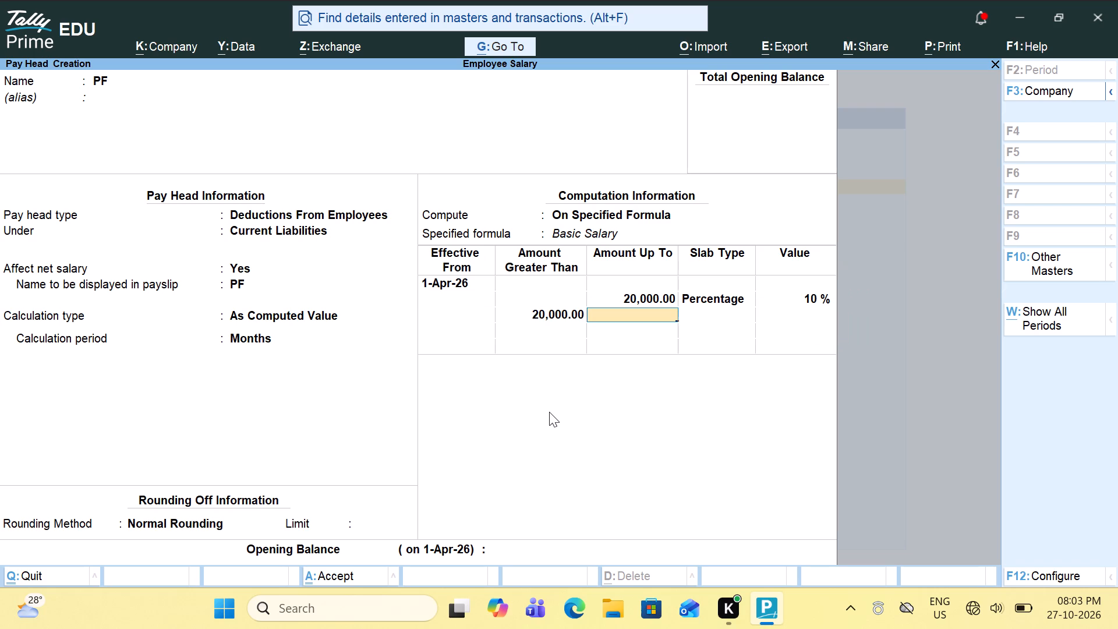
pyautogui.press('Return')
pyautogui.press('Return')
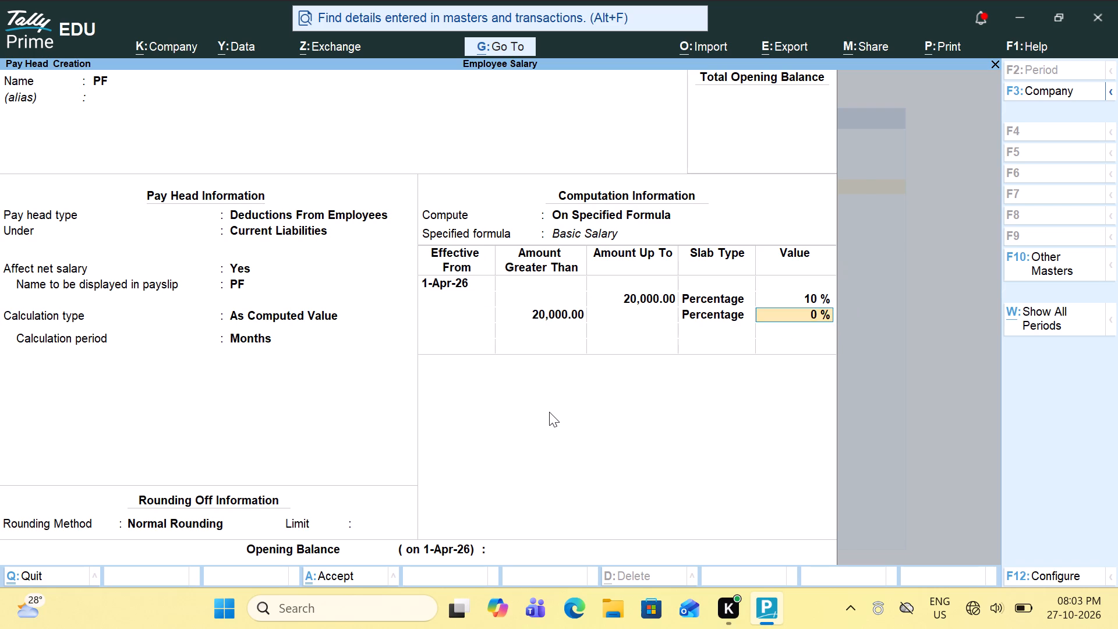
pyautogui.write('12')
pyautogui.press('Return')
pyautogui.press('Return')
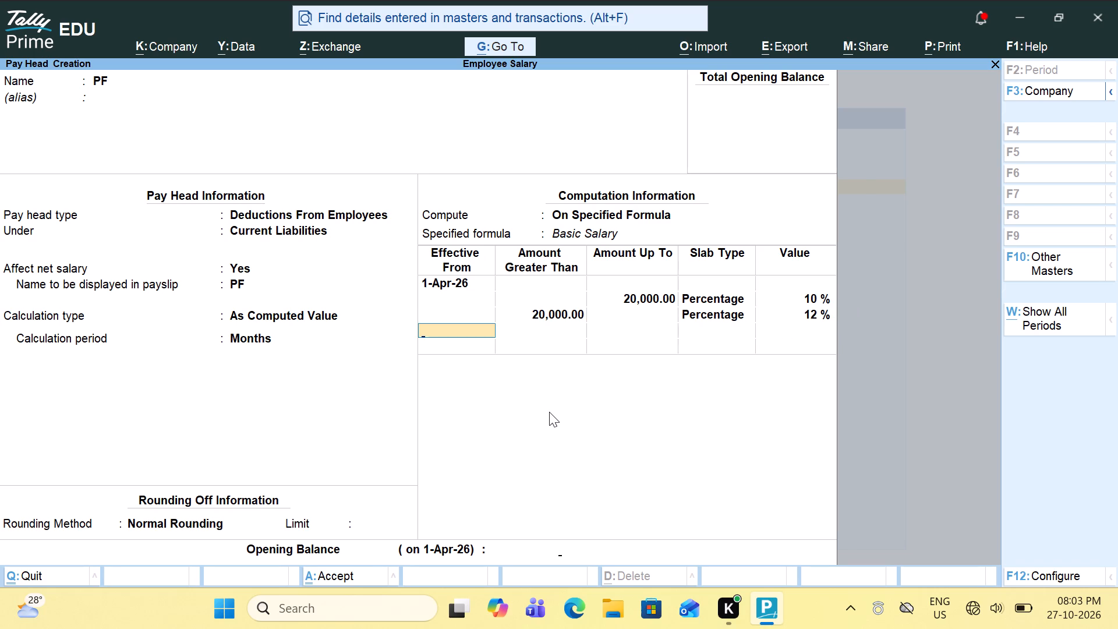
# End the slab list without an opening balance and save the PF pay head.
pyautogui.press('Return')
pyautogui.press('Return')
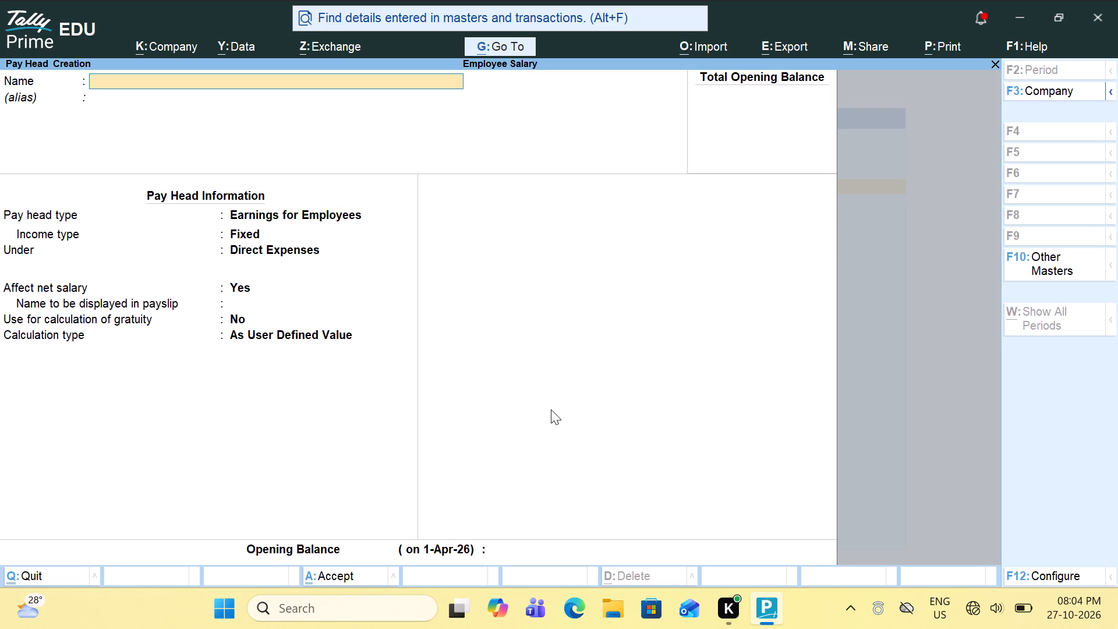
# Check the connection to the OPPO A57 network in the Windows Wi-Fi list.
pyautogui.click(1006, 617)
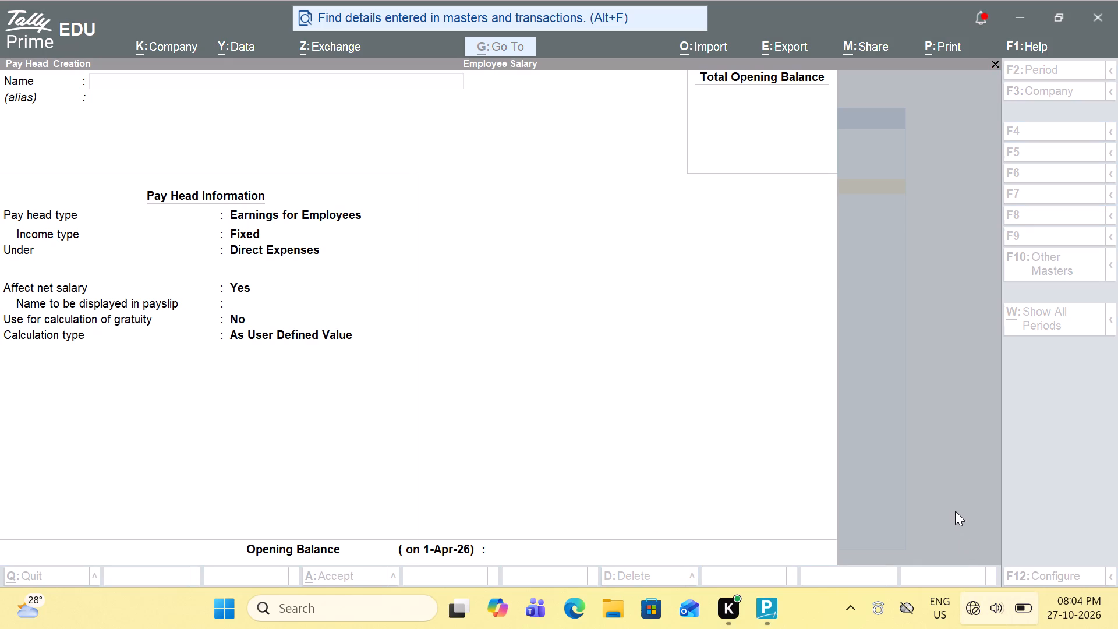
pyautogui.click(883, 279)
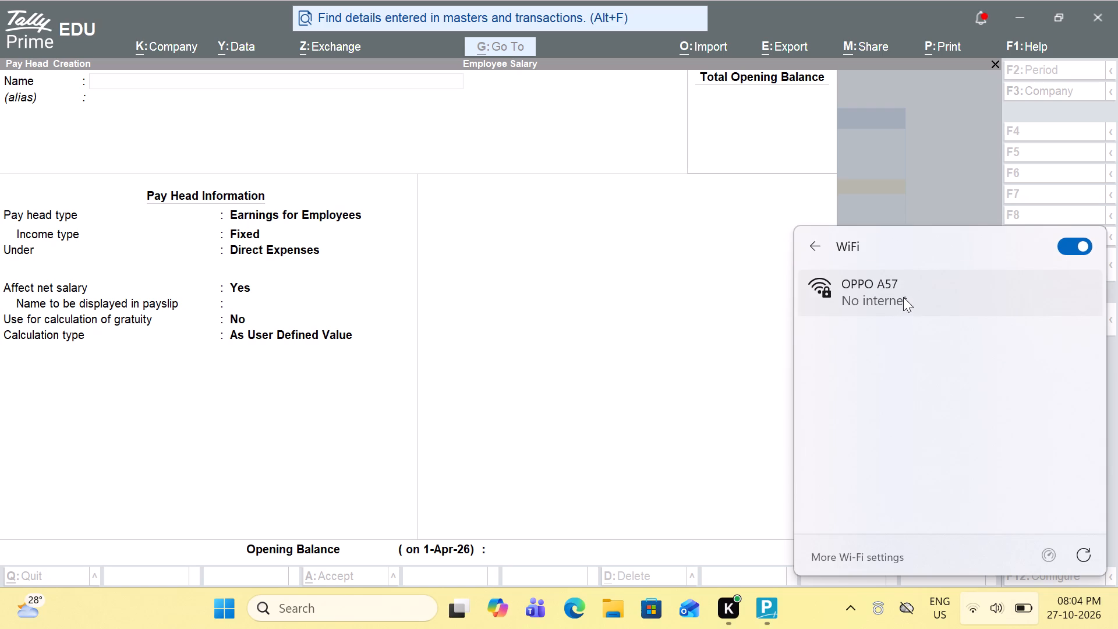
pyautogui.click(903, 296)
pyautogui.click(988, 618)
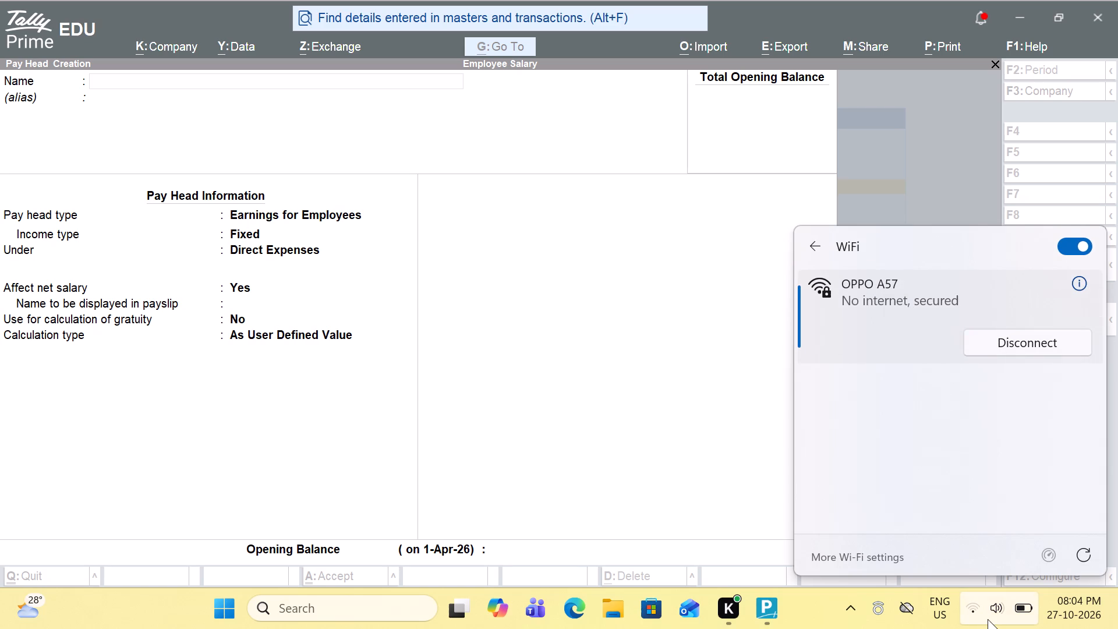
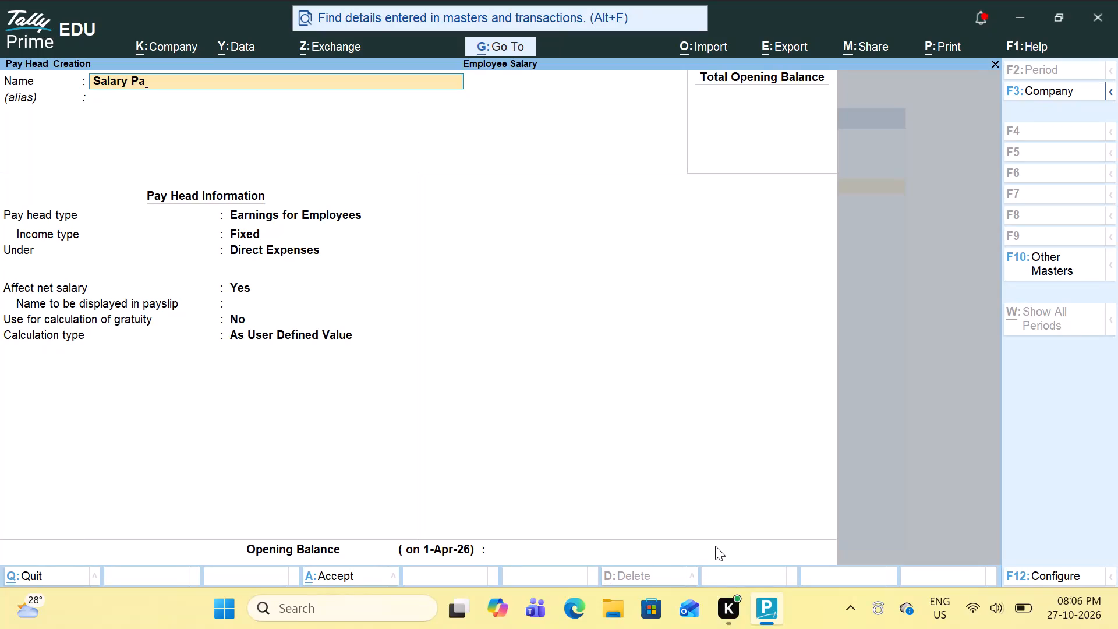
# Name the new pay head Salary Payable and leave its alias blank.
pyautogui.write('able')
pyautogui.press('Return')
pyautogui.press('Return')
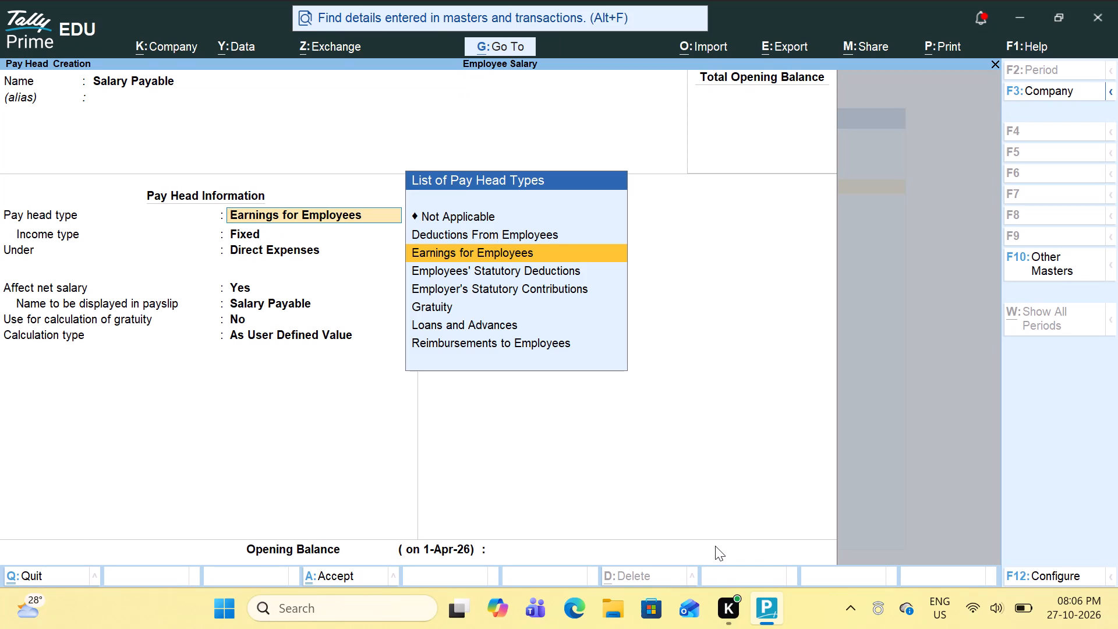
# Set the Salary Payable pay head's type to Not Applicable under Current Liabilities, save it without an opening balance, and leave pay head creation.
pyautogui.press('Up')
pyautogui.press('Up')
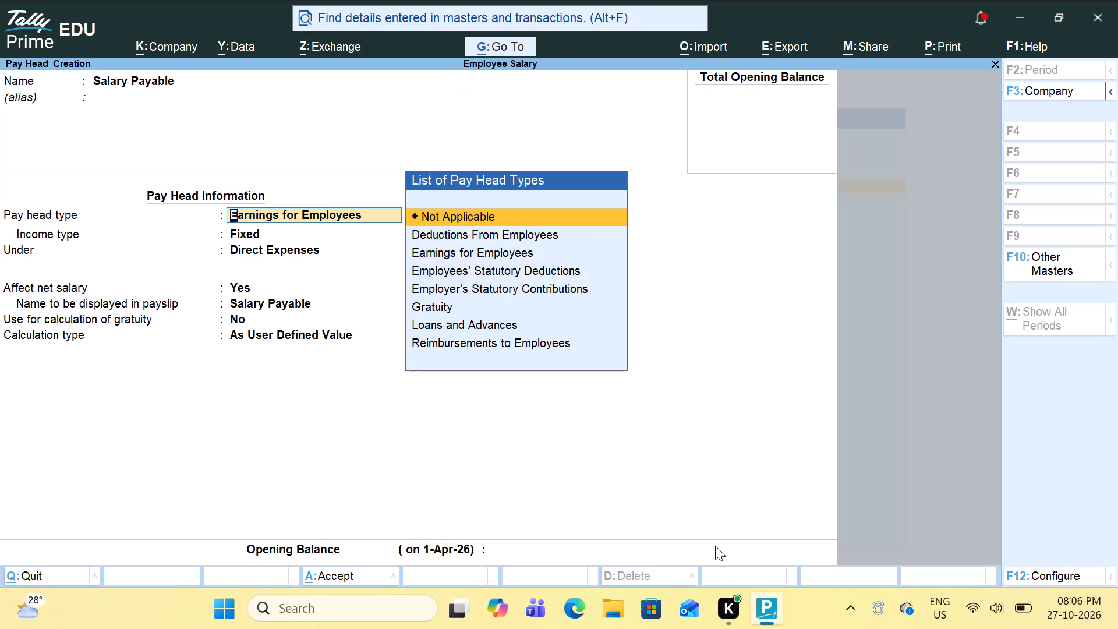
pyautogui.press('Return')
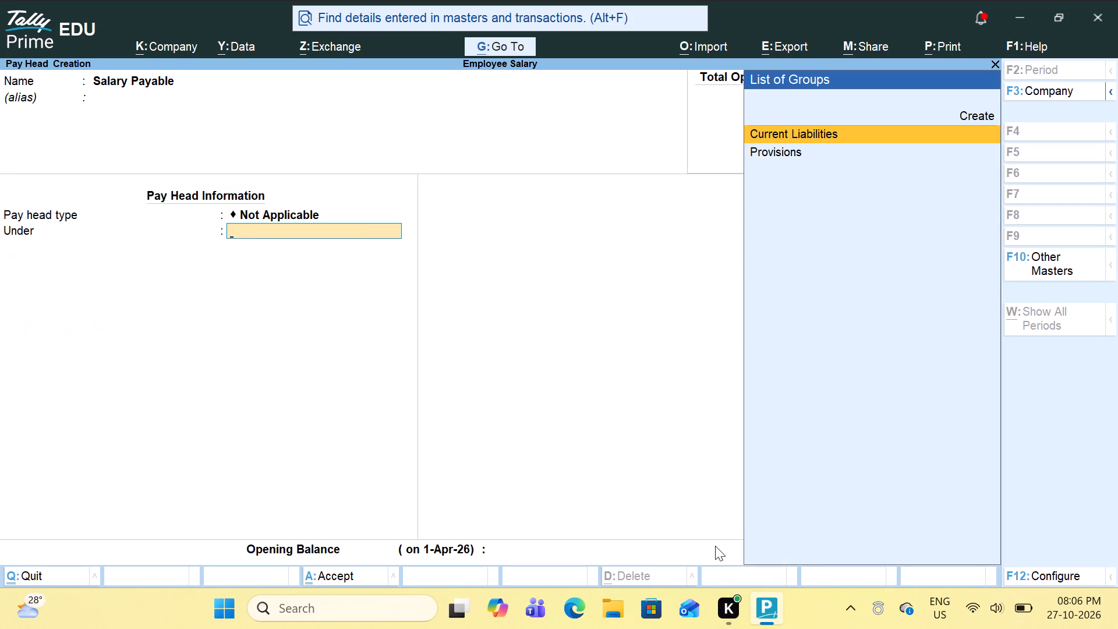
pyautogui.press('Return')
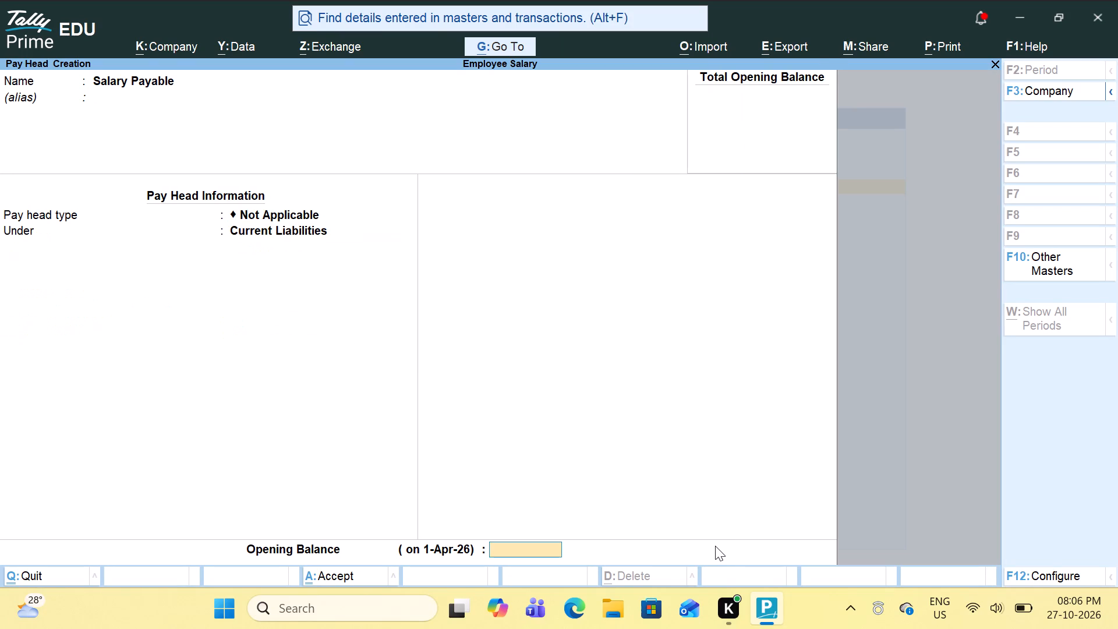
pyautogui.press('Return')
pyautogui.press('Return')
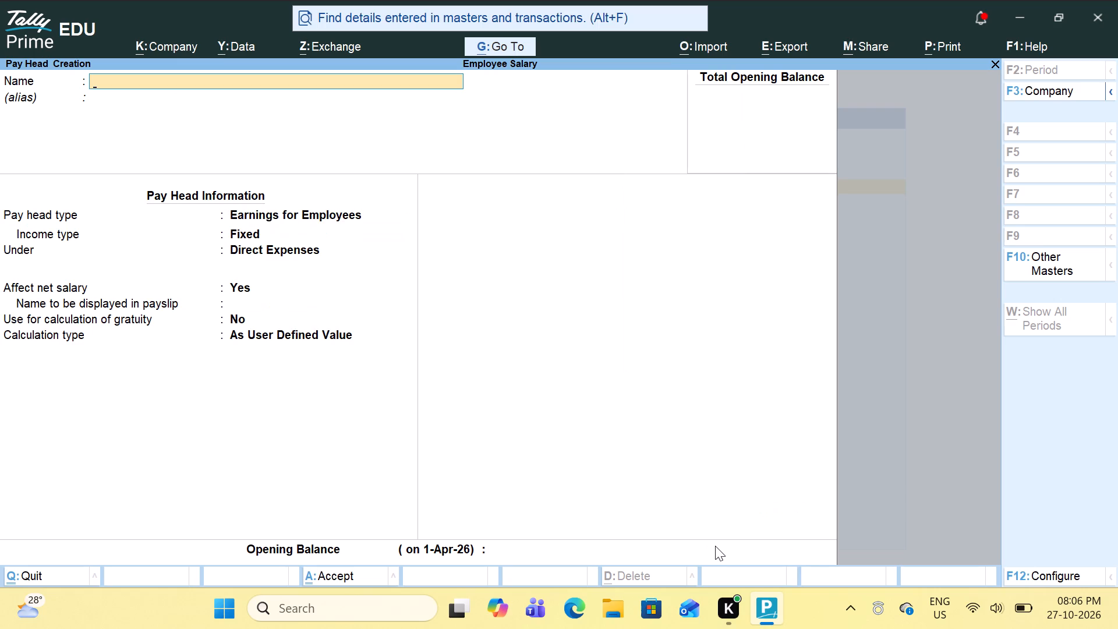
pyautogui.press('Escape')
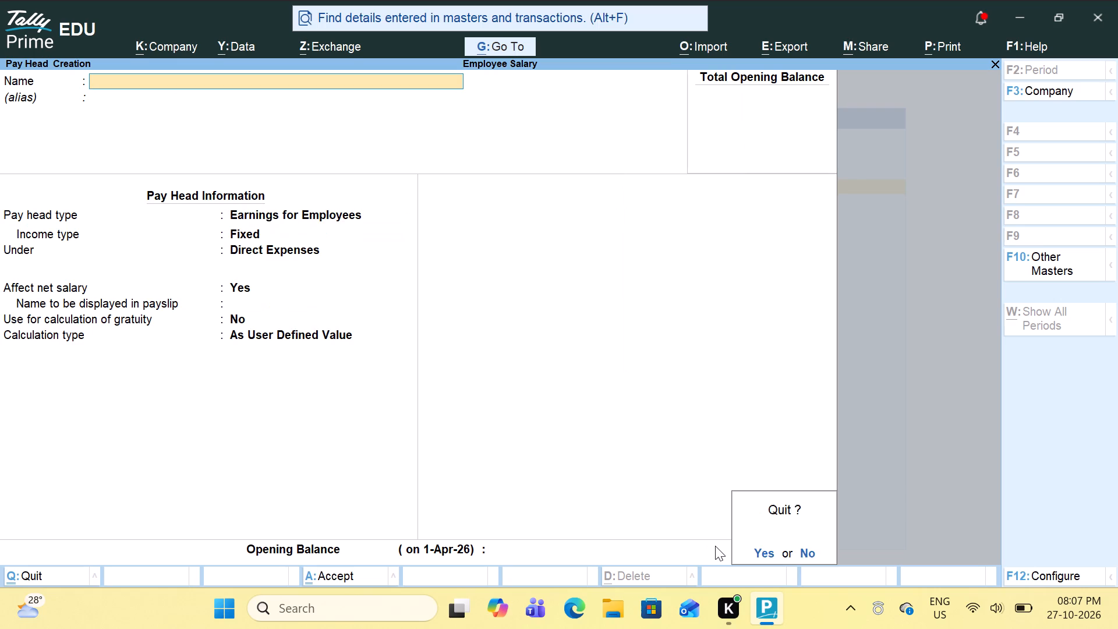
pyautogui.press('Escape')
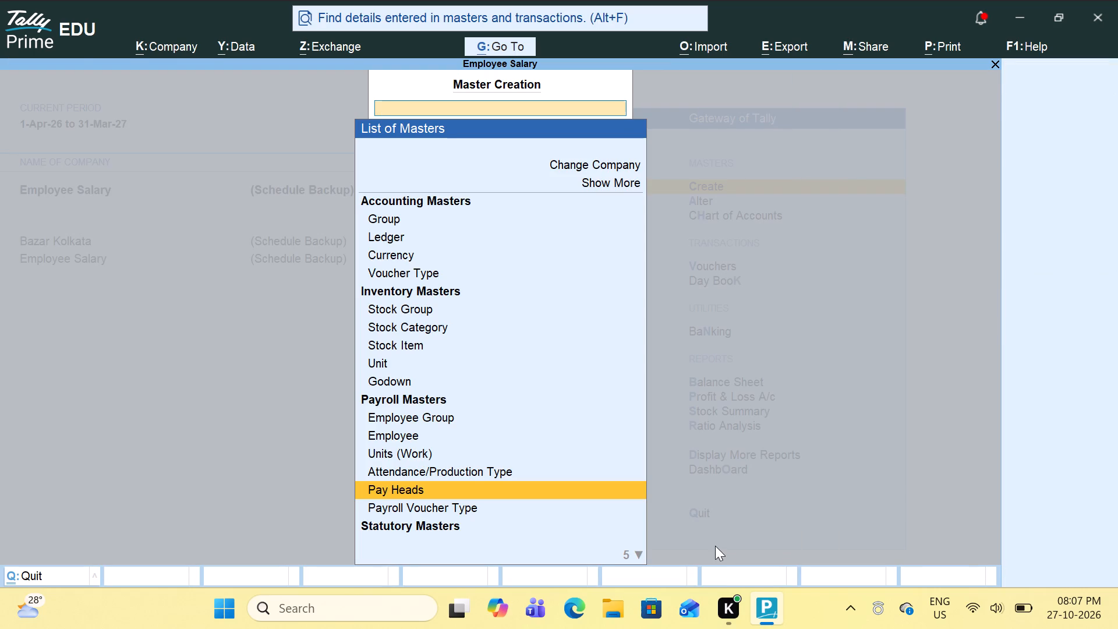
# Start a new payroll voucher type and name it Salary Slip.
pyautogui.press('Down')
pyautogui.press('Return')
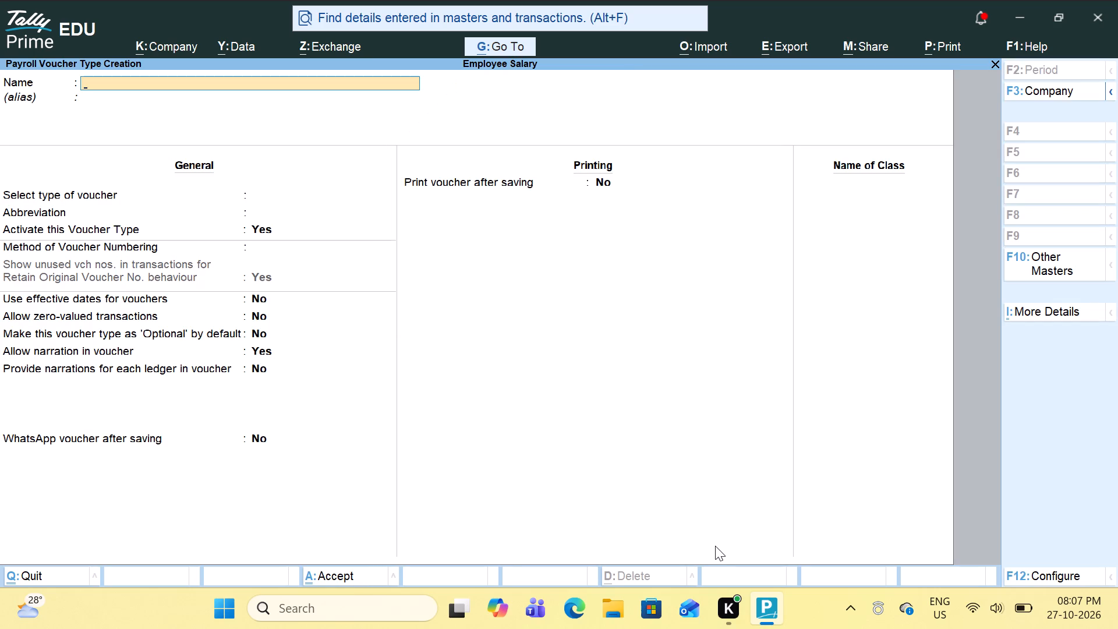
pyautogui.write('salary')
pyautogui.press('space')
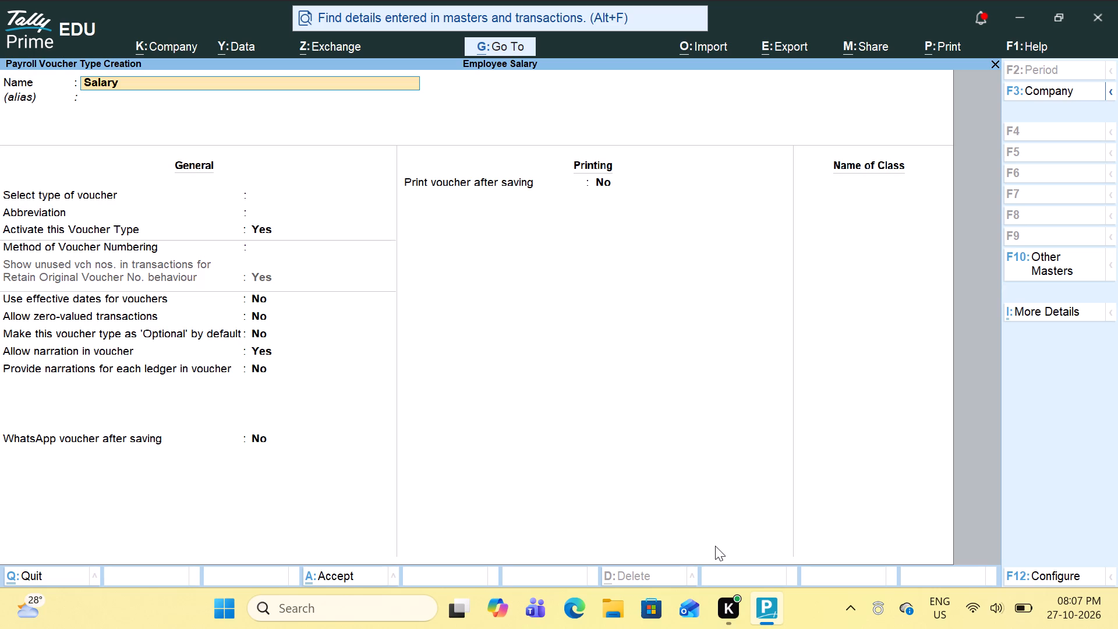
pyautogui.write('slip')
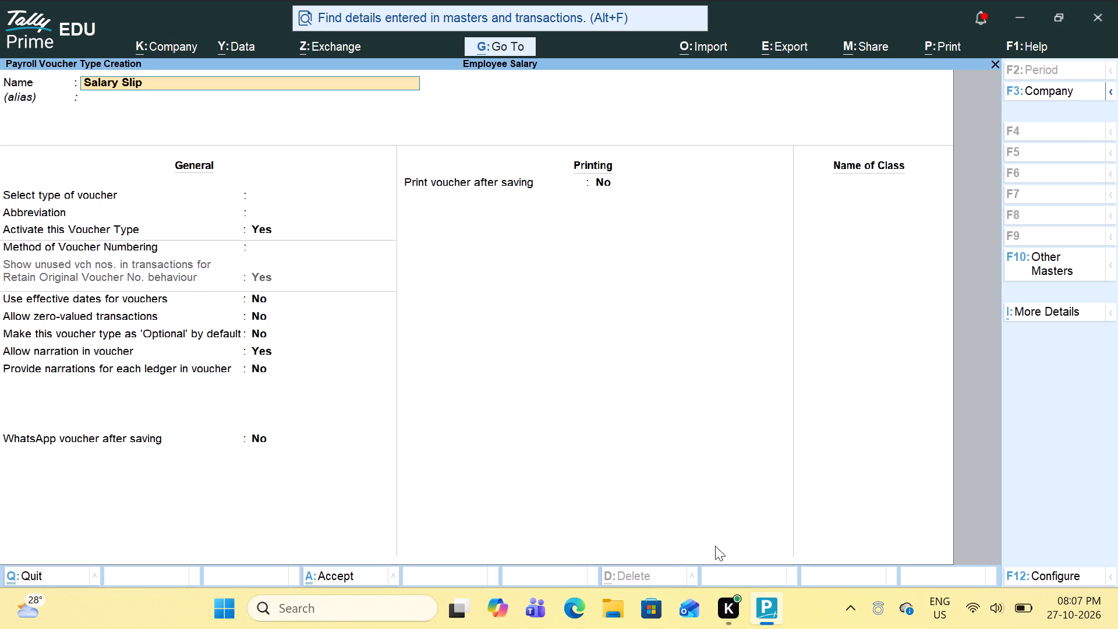
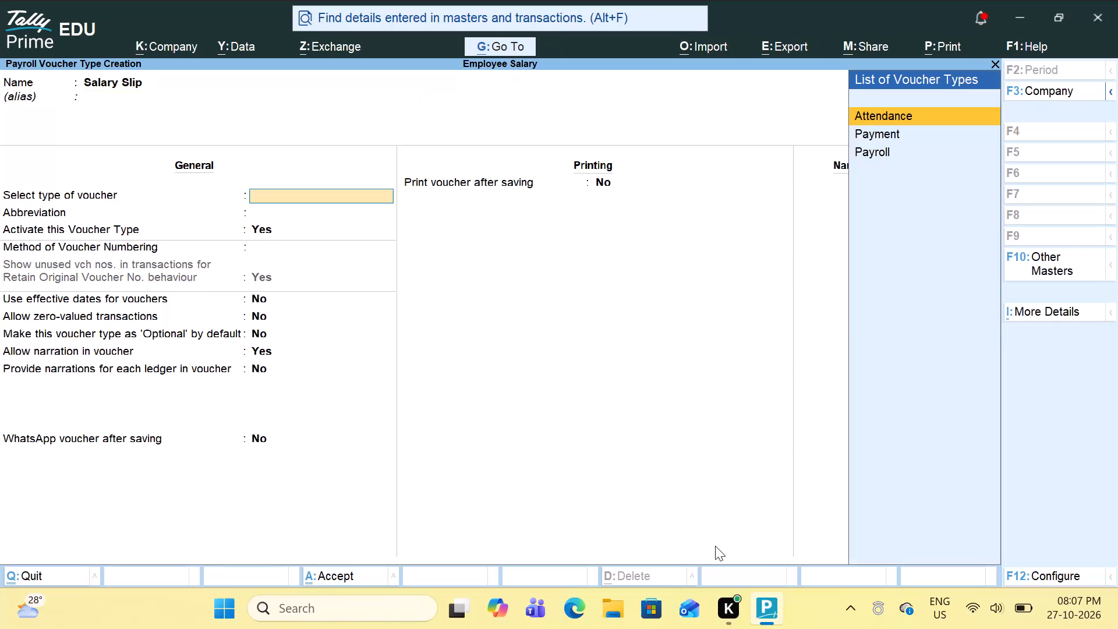
# Set the voucher type to Payroll with automatic numbering that retains original voucher numbers, keeping the other general settings at their defaults.
pyautogui.press('Down')
pyautogui.press('Down')
pyautogui.press('Down')
pyautogui.press('Down')
pyautogui.press('Down')
pyautogui.press('Down')
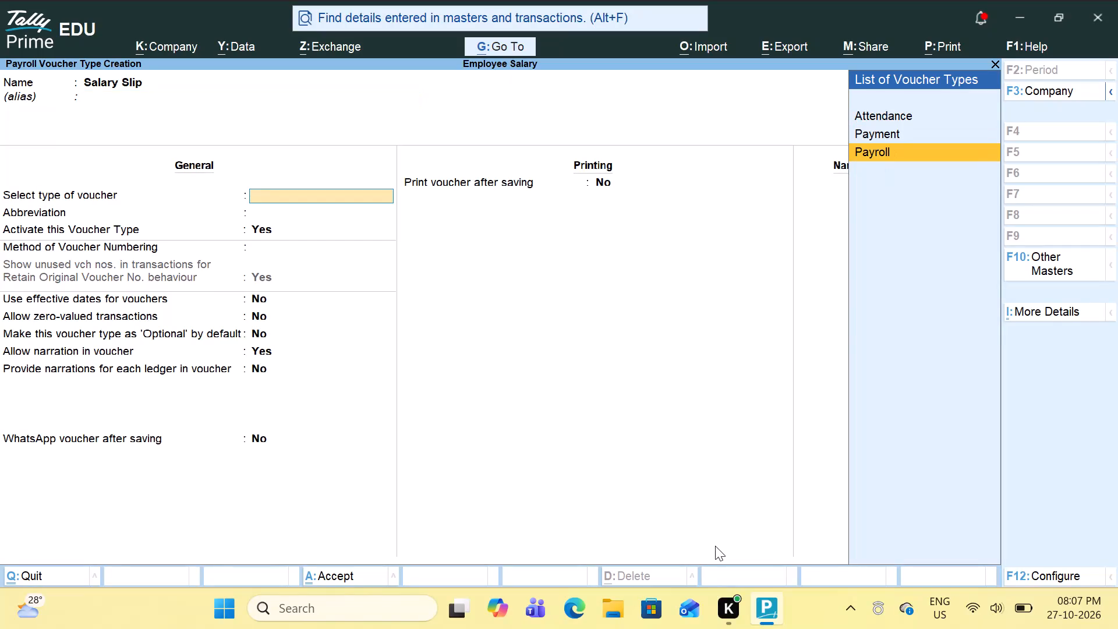
pyautogui.press('Return')
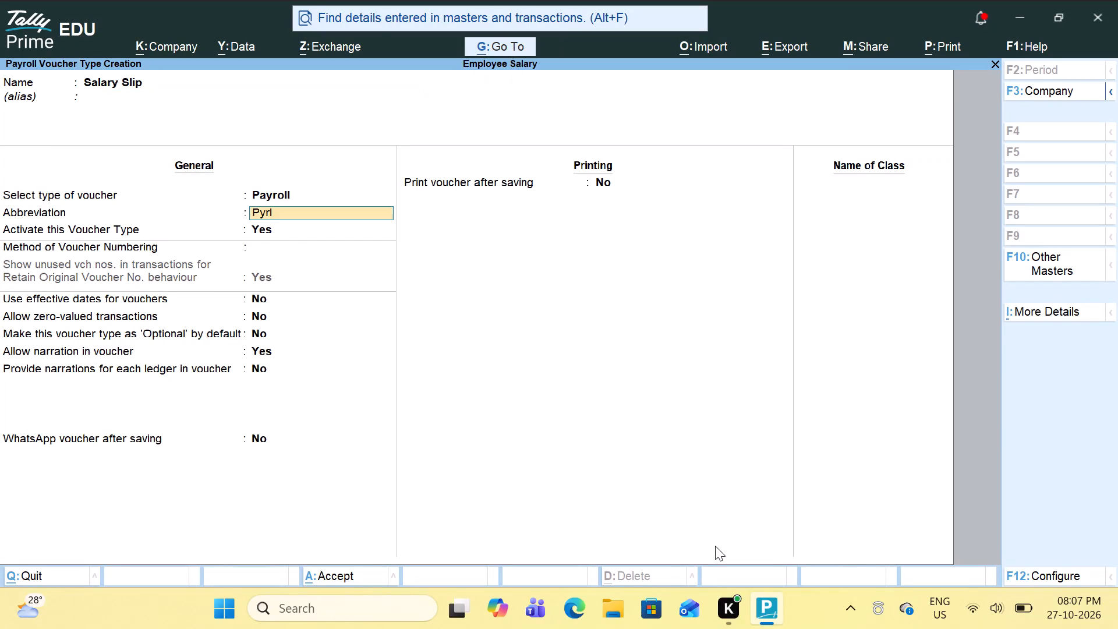
pyautogui.press('Return')
pyautogui.press('Return')
pyautogui.press('Return')
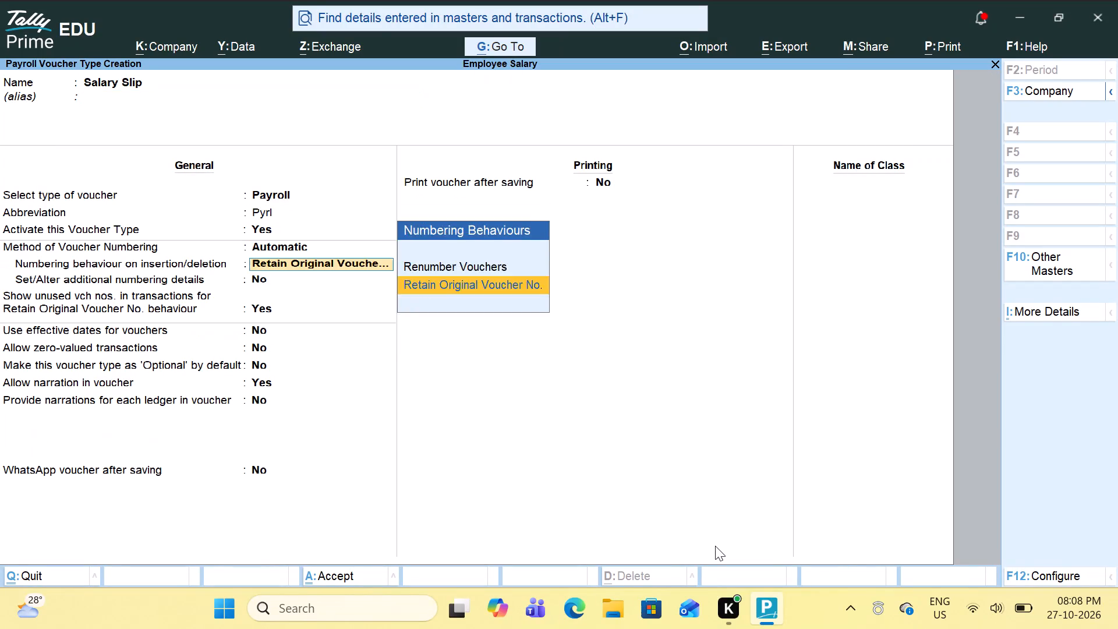
pyautogui.press('Return')
pyautogui.press('Return')
pyautogui.press('Return')
pyautogui.press('Return')
pyautogui.press('Return')
pyautogui.press('Return')
pyautogui.press('Return')
pyautogui.press('Return')
pyautogui.press('Return')
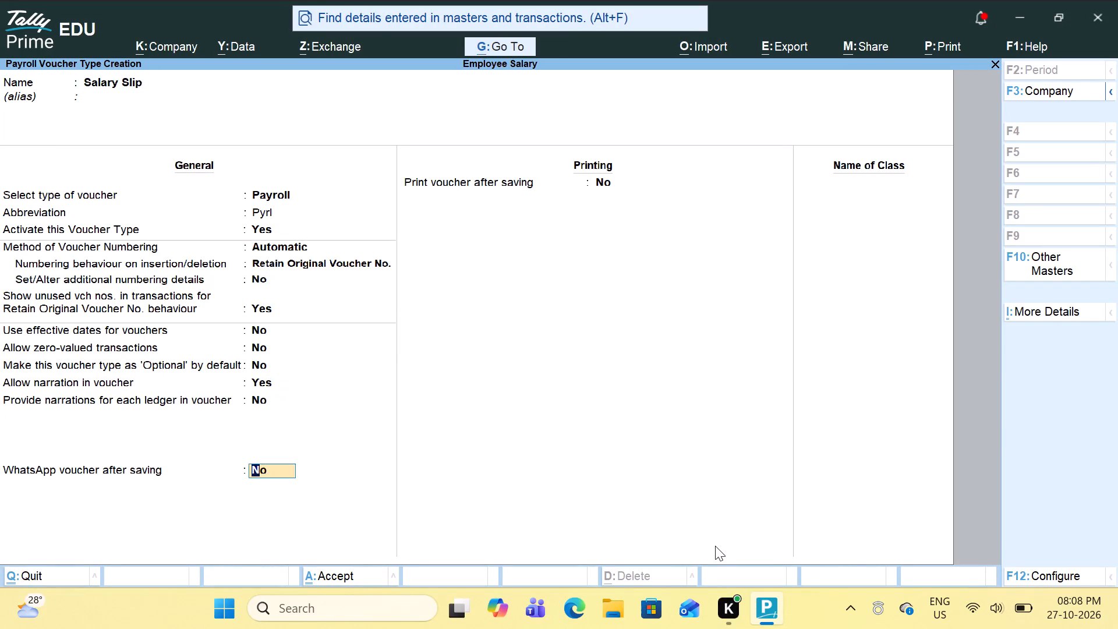
# Set Print voucher after saving to Yes for the Salary Slip voucher type.
pyautogui.press('Return')
pyautogui.press('Return')
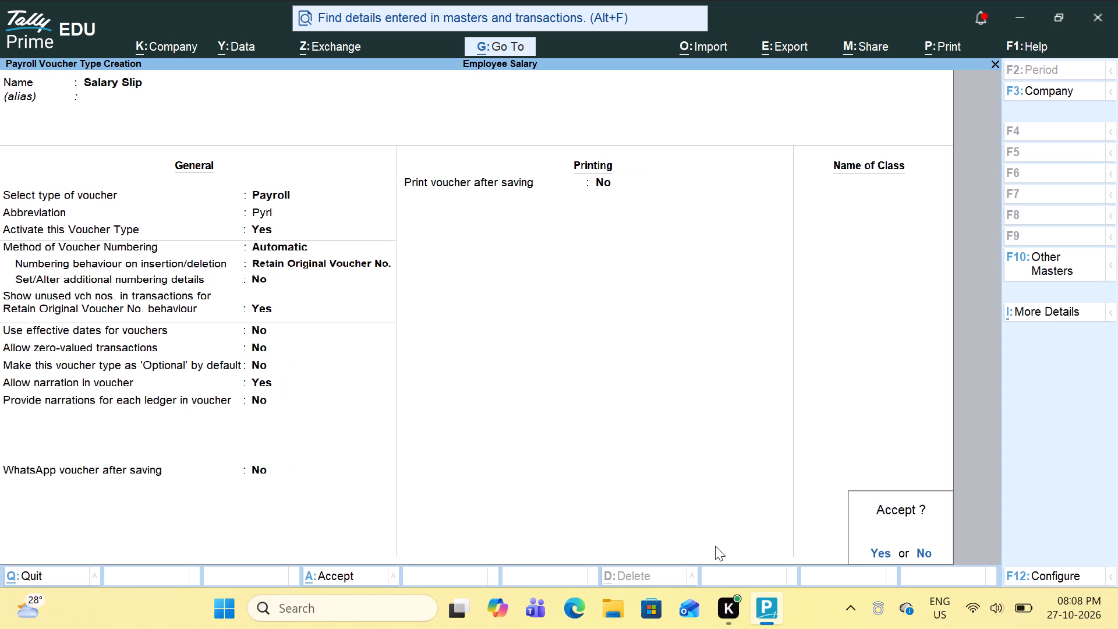
pyautogui.press('BackSpace')
pyautogui.press('BackSpace')
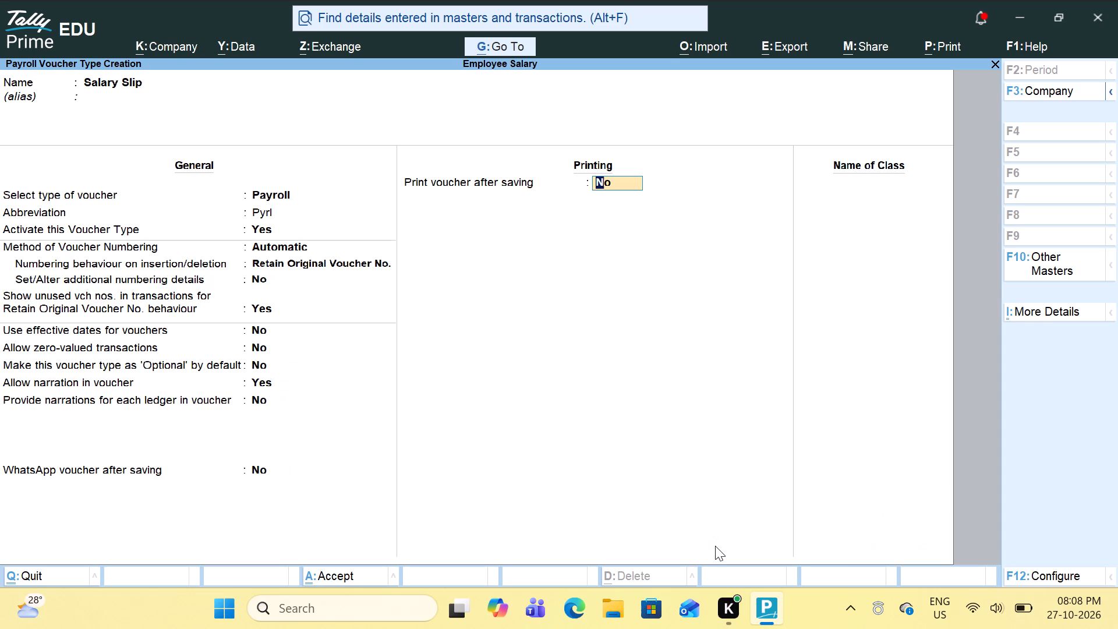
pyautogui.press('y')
pyautogui.press('Return')
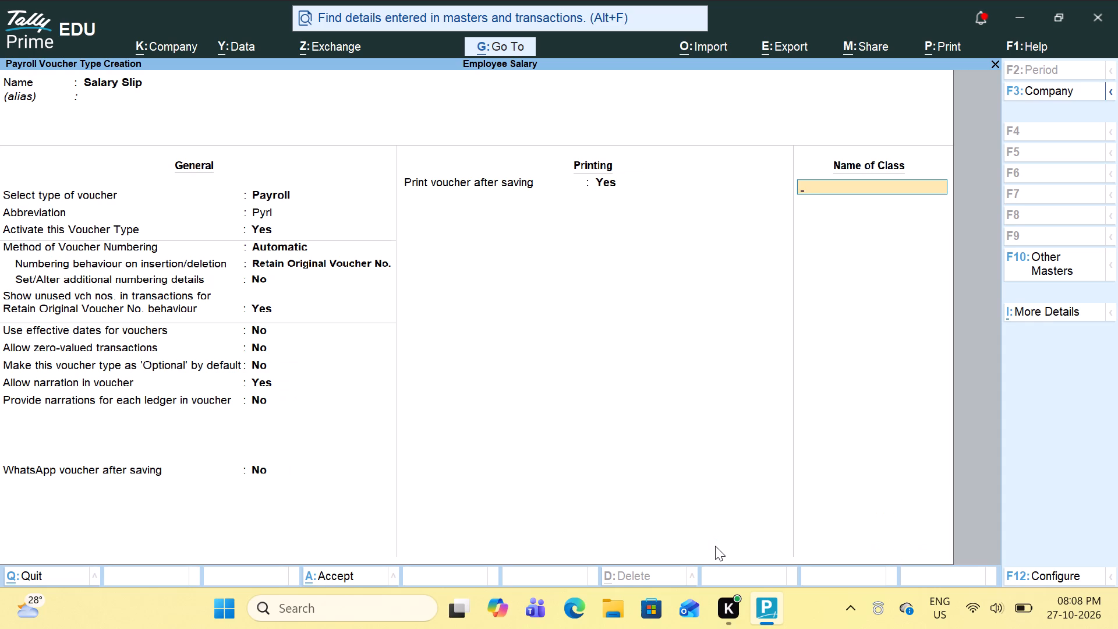
# Add a voucher class named Salary Slip with no group restrictions and Salary Payable as the ledger to use.
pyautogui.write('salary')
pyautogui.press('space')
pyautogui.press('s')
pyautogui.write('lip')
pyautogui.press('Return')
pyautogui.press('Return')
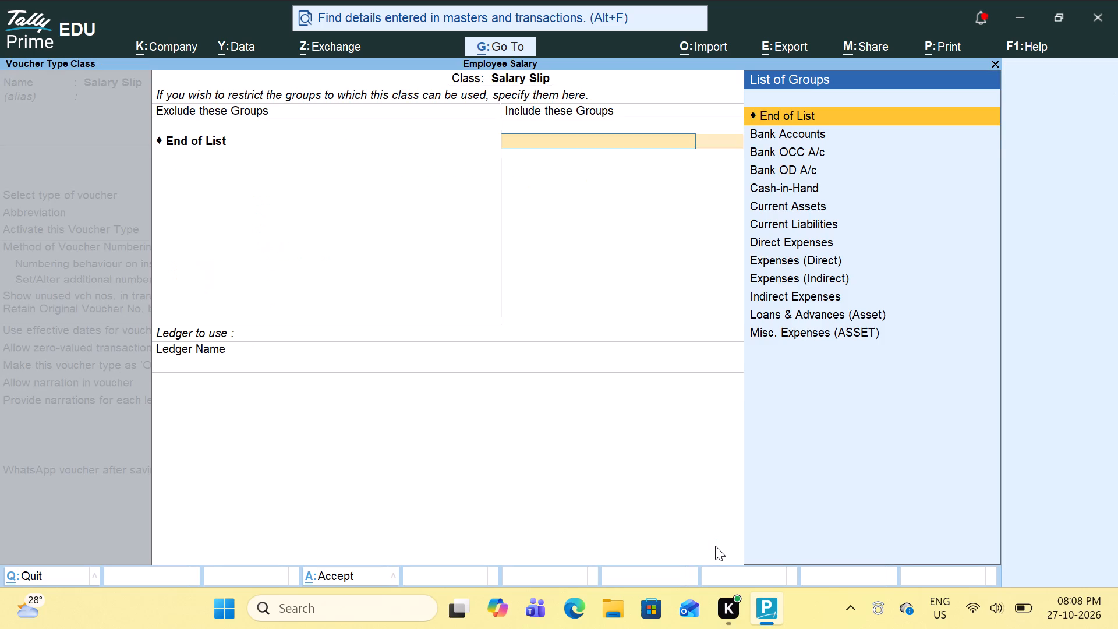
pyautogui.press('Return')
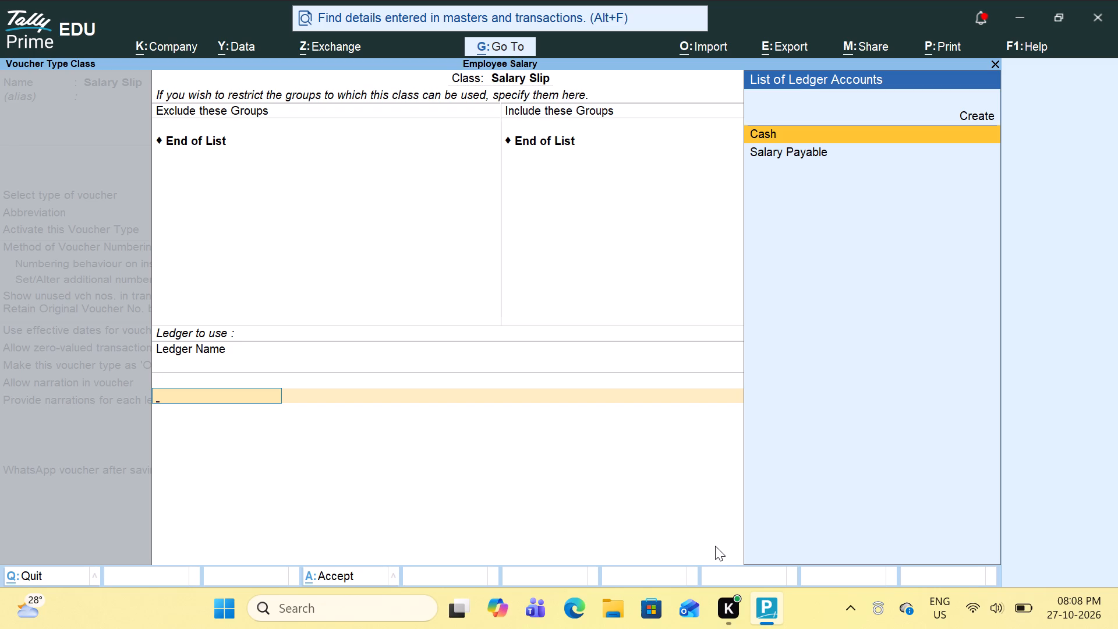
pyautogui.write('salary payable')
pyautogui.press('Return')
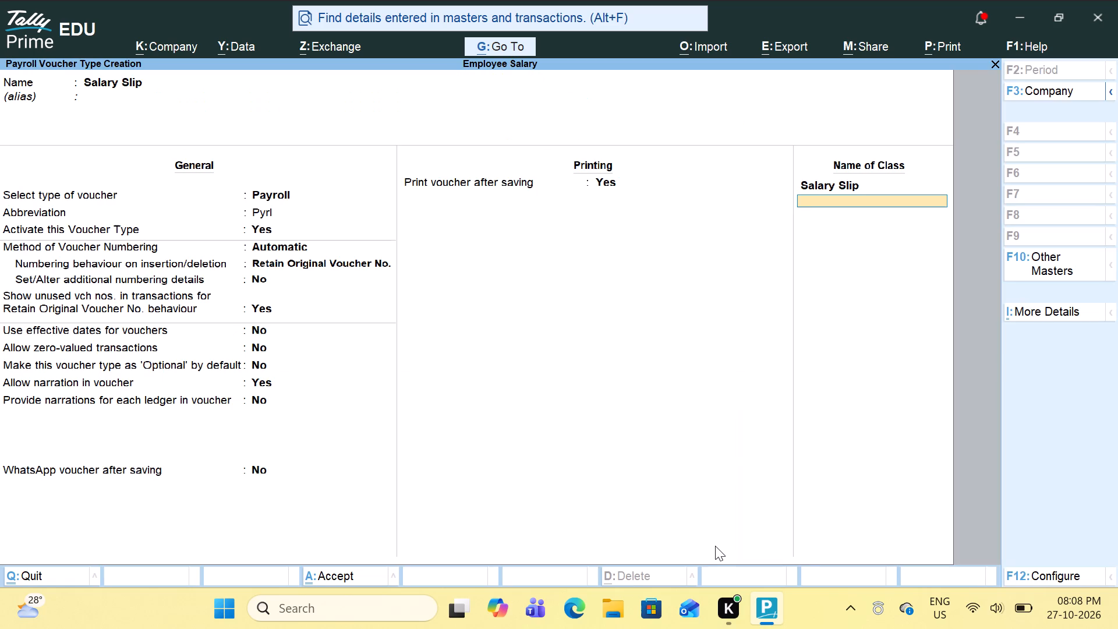
# Save the Salary Slip voucher type without further classes and leave voucher type creation.
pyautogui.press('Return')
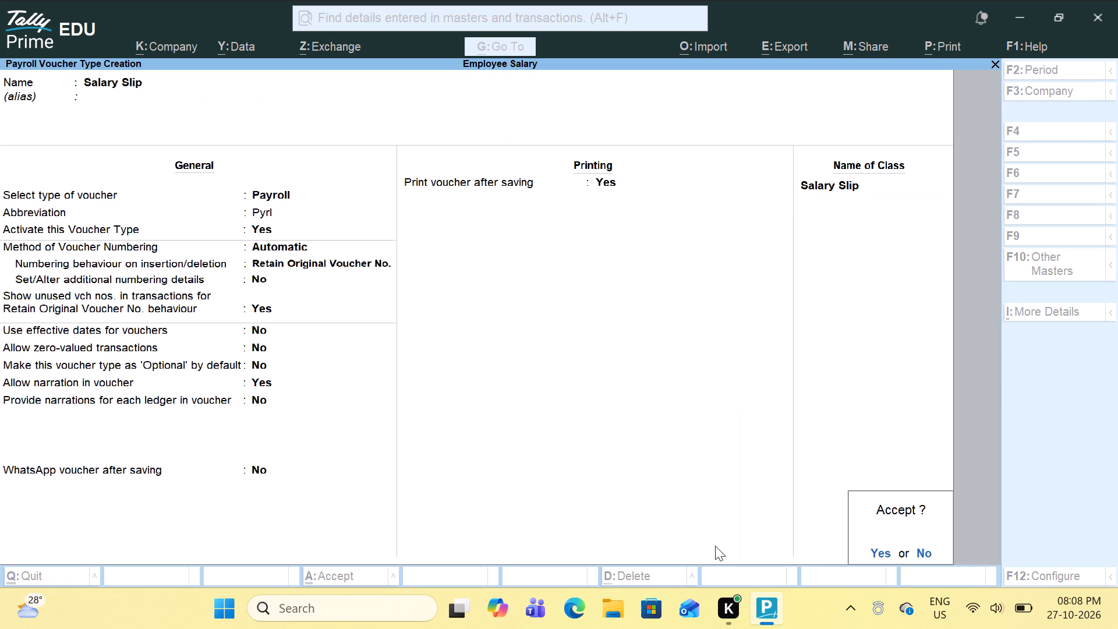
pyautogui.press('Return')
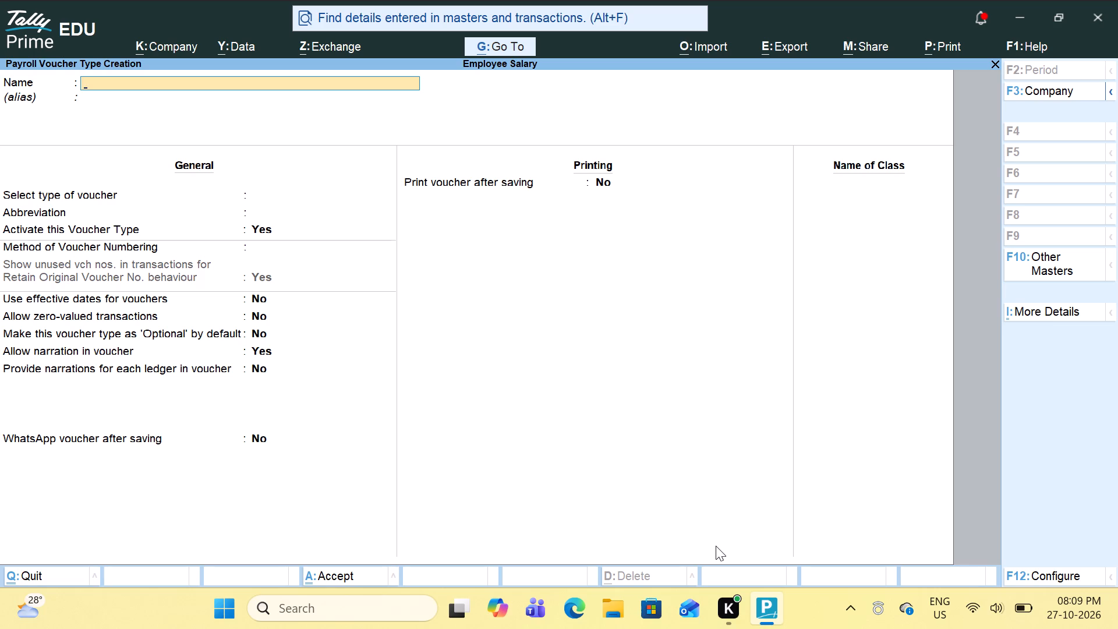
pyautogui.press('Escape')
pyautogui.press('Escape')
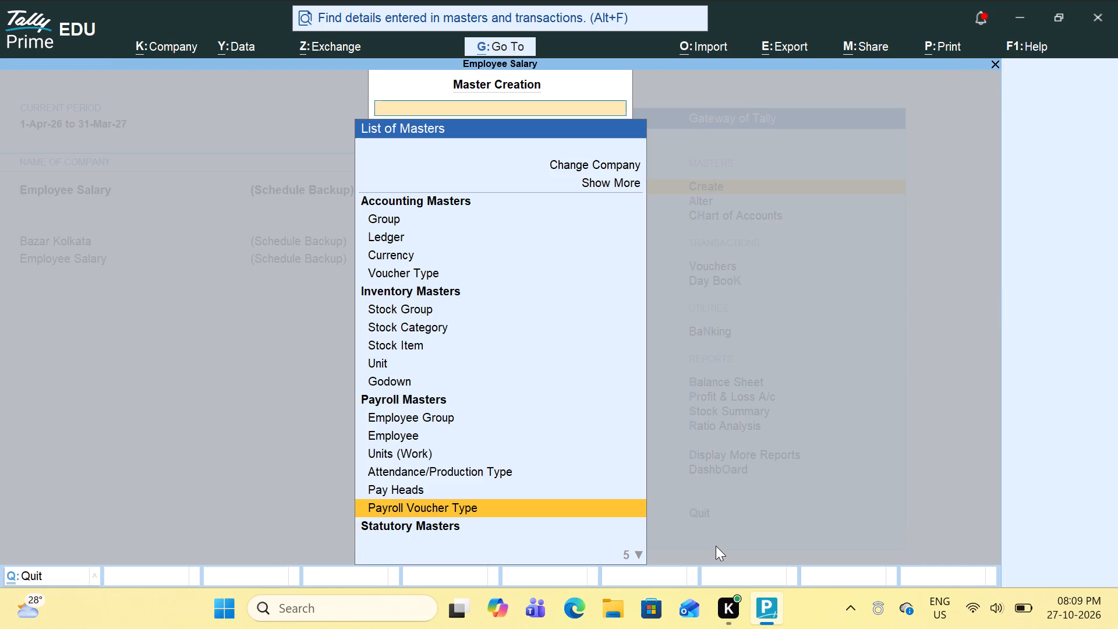
# Start a new employee master and enter the employee's name.
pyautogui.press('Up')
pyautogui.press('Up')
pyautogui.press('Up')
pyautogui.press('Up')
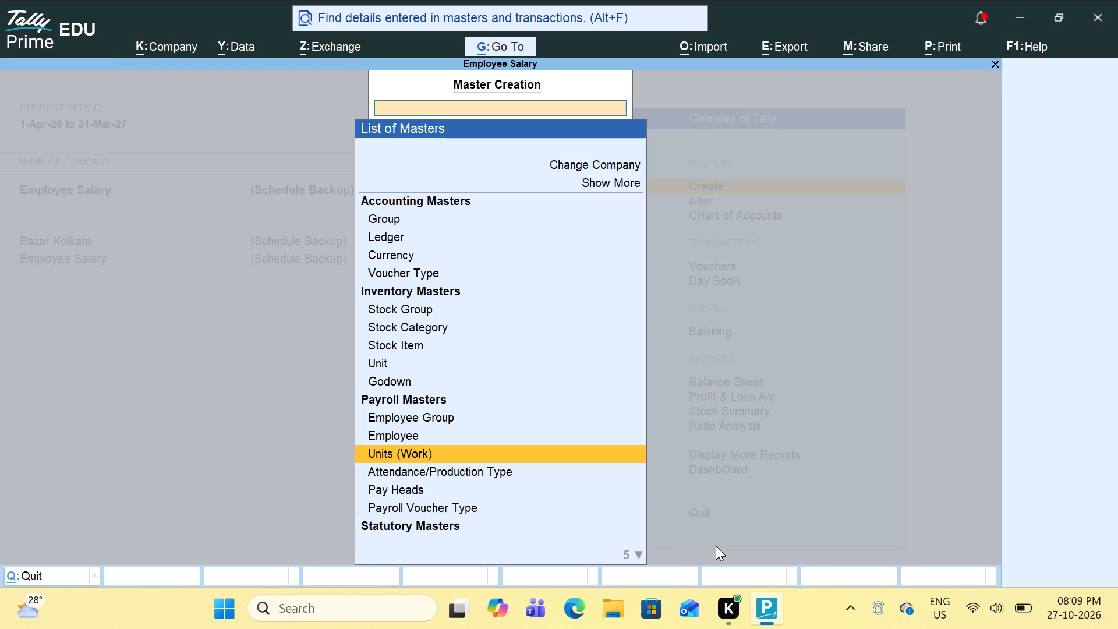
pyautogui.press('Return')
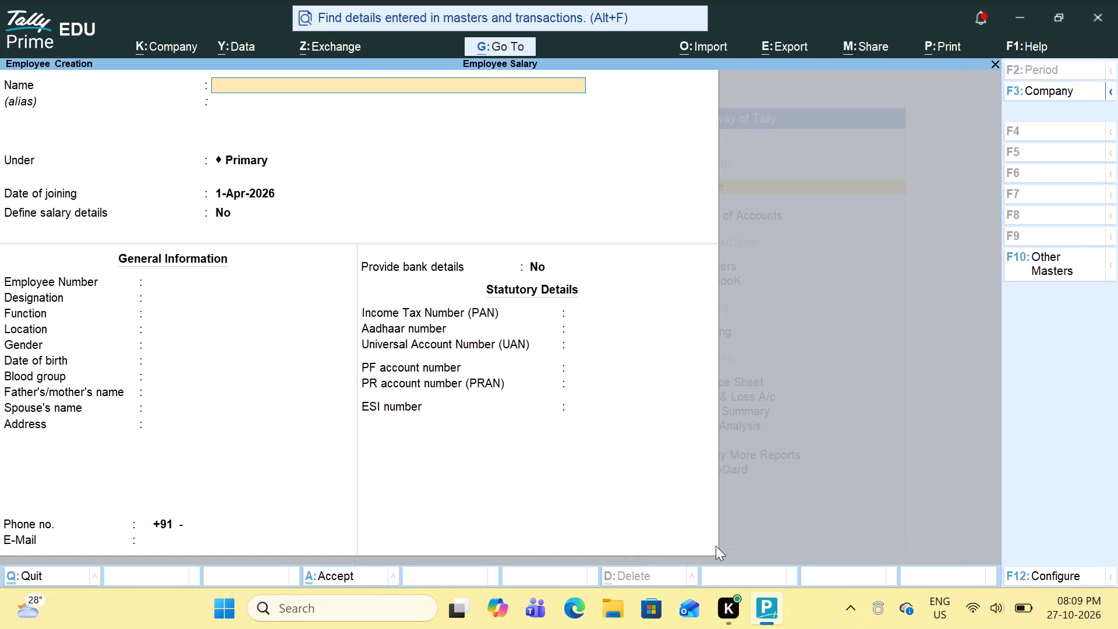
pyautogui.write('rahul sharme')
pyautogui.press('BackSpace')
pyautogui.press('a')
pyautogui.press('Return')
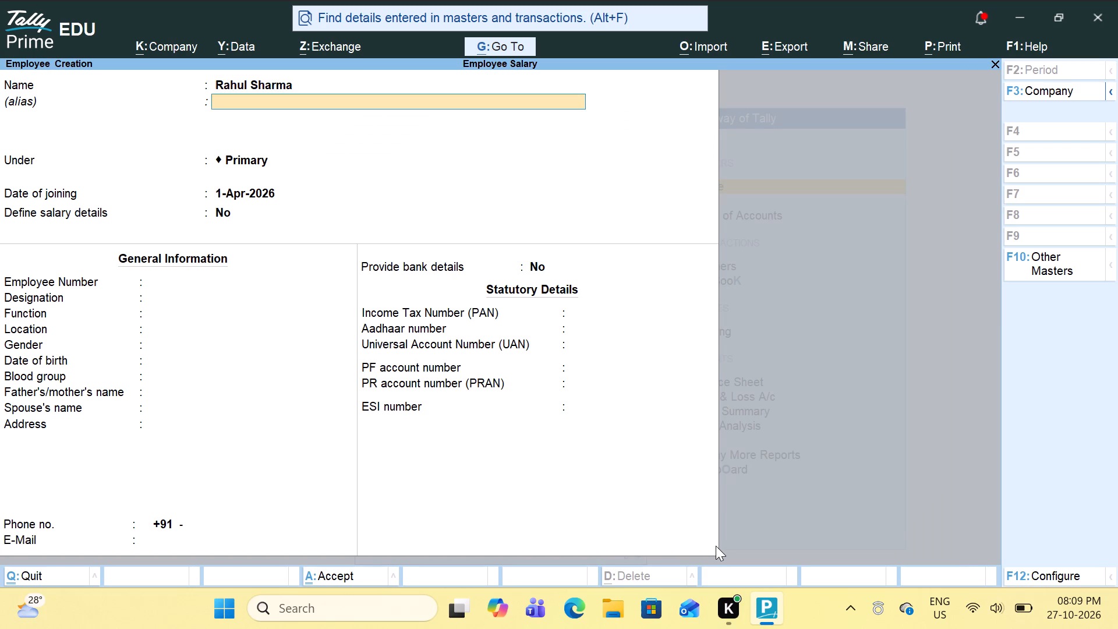
# Place the employee under Sales Dept. without an alias, keeping 1-Apr-2026 as the date of joining.
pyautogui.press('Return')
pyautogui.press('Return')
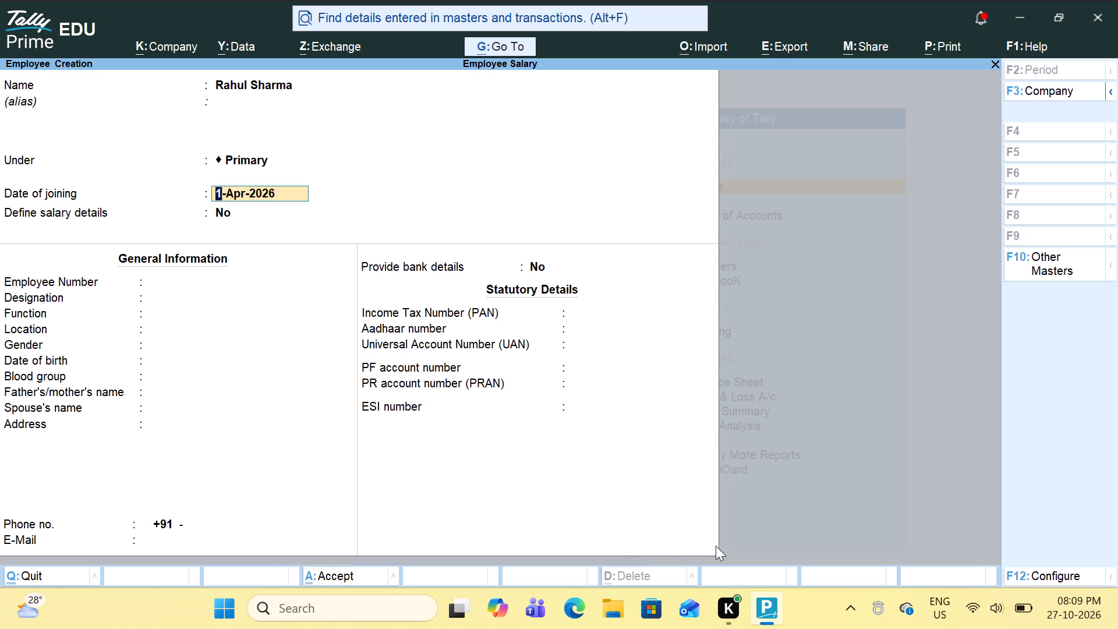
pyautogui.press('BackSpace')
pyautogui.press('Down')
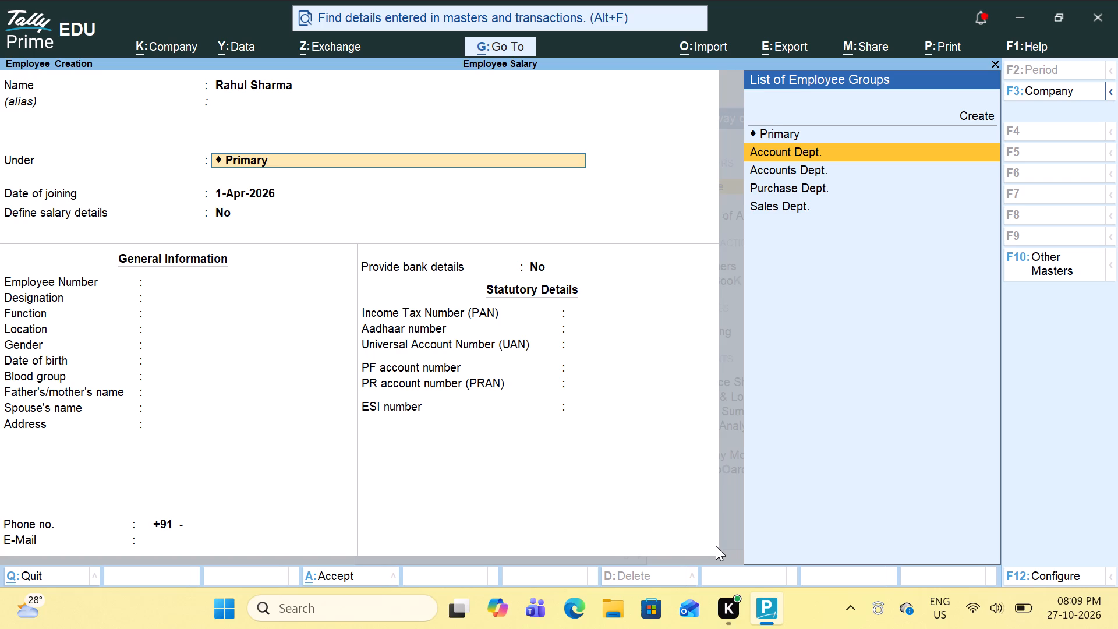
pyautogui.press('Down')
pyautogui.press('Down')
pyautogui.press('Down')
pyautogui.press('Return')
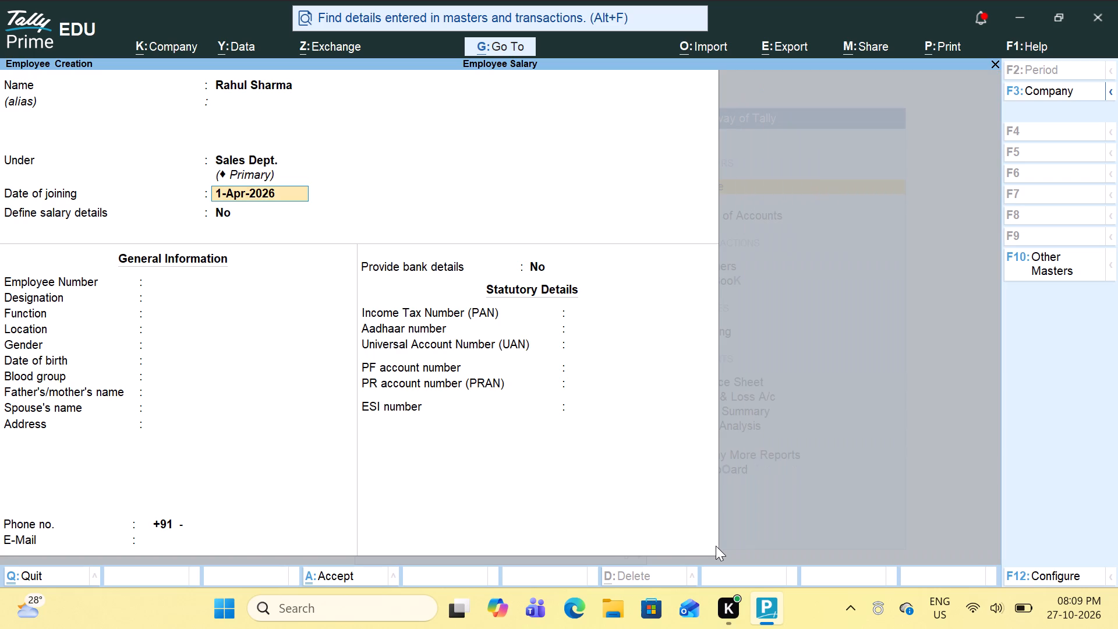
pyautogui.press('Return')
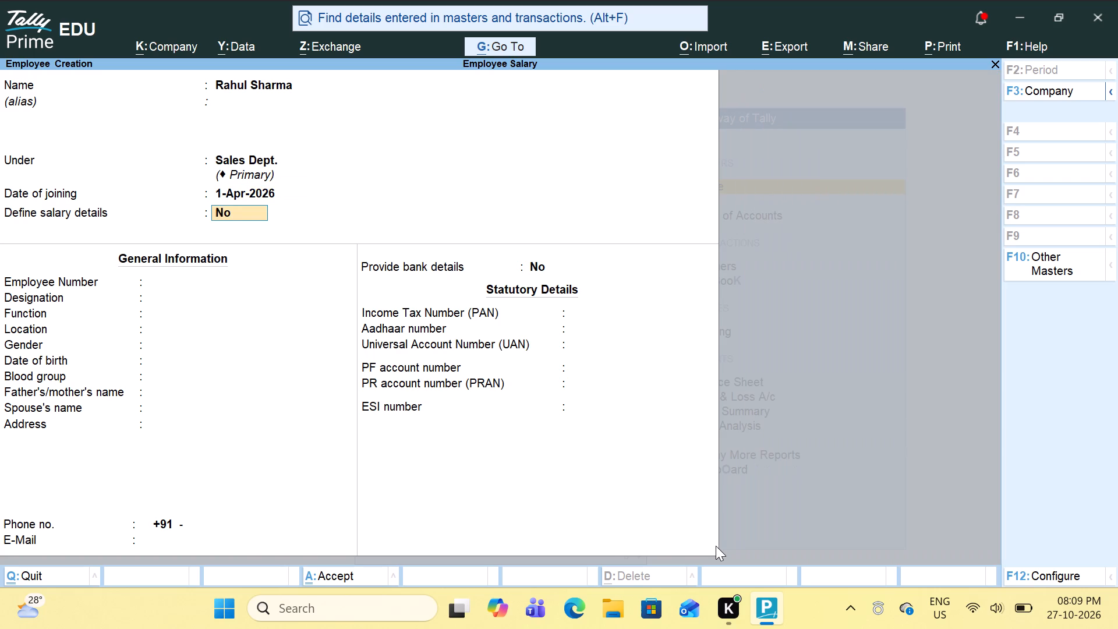
# Enable the employee's salary details and add the Basic Salary and Overtime pay heads effective 1-Apr-26, leaving the Overtime rate blank.
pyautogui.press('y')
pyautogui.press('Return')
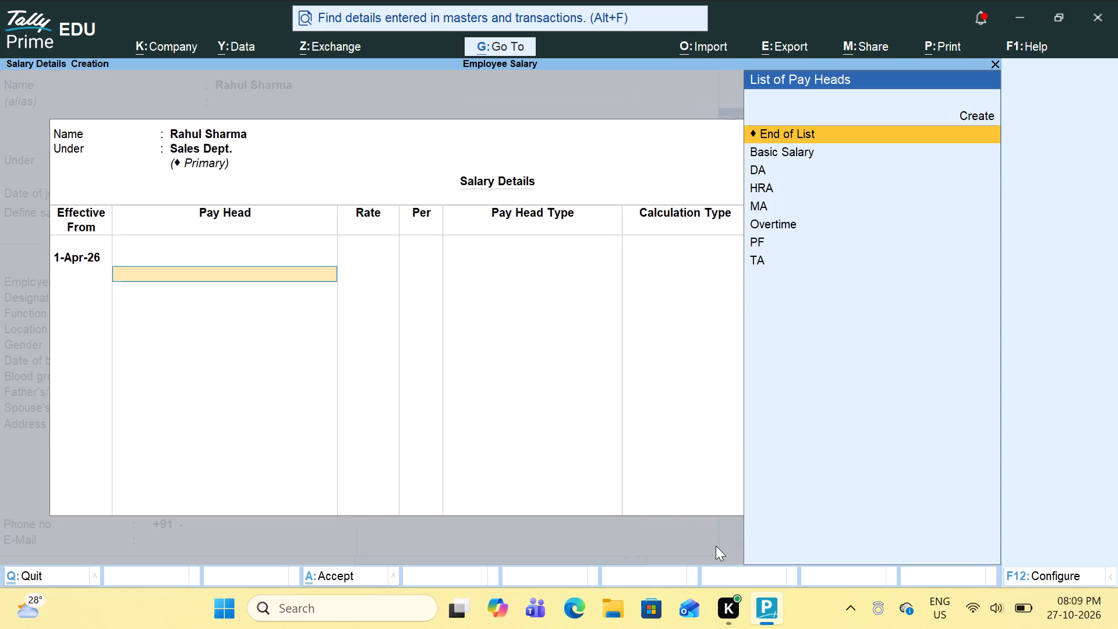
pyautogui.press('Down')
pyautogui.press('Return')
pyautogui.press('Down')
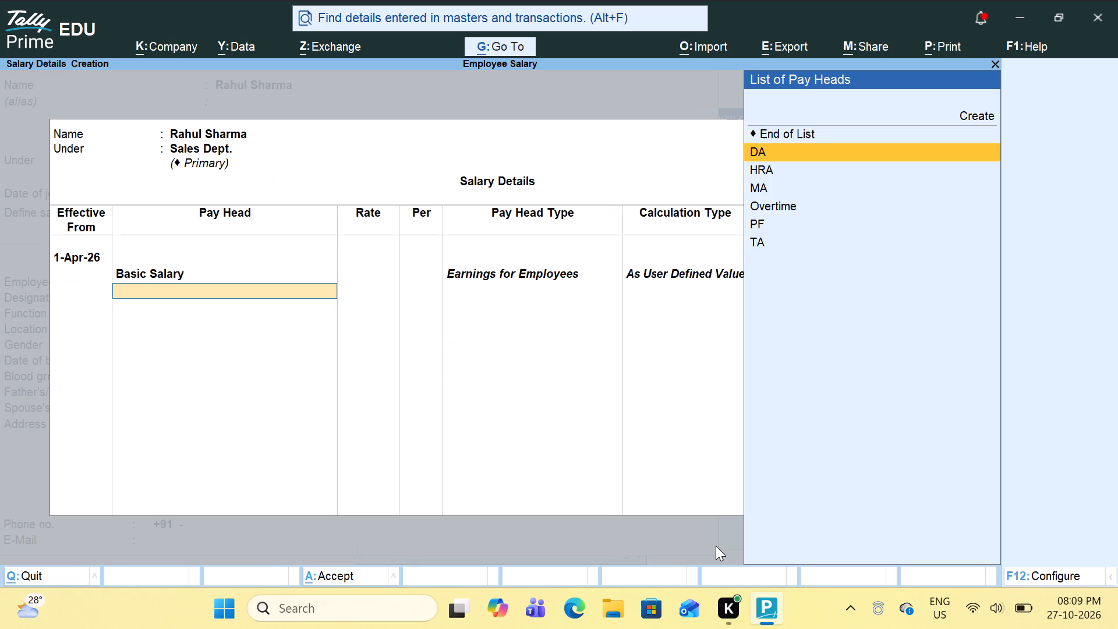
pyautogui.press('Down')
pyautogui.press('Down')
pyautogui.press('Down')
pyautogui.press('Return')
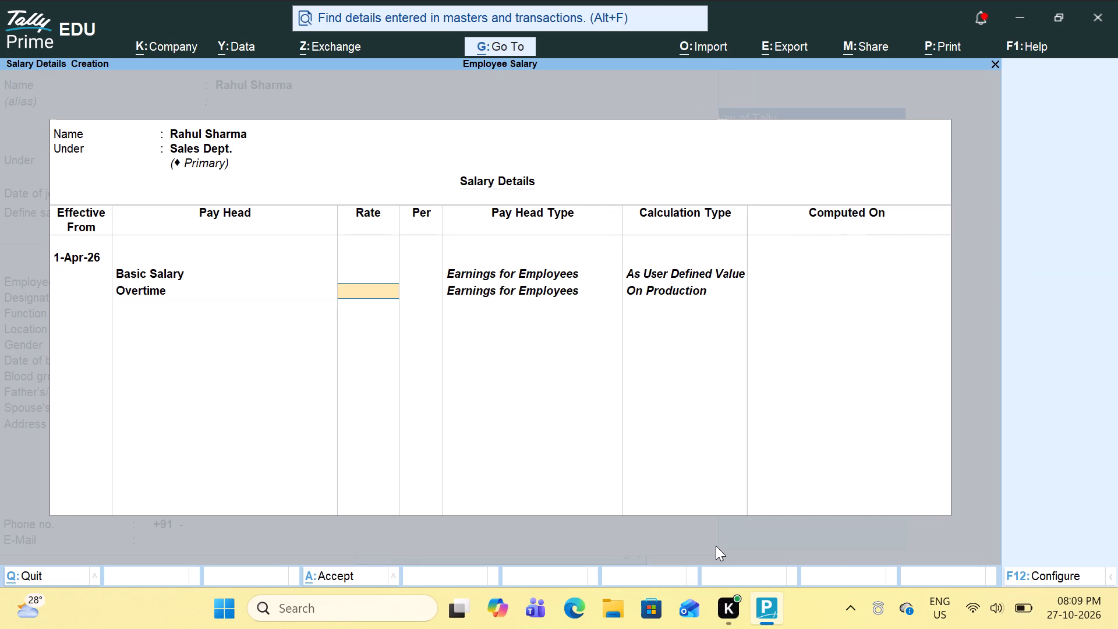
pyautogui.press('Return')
# Add the DA, HRA, MA, TA and PF pay heads to the employee's salary details and finish the list.
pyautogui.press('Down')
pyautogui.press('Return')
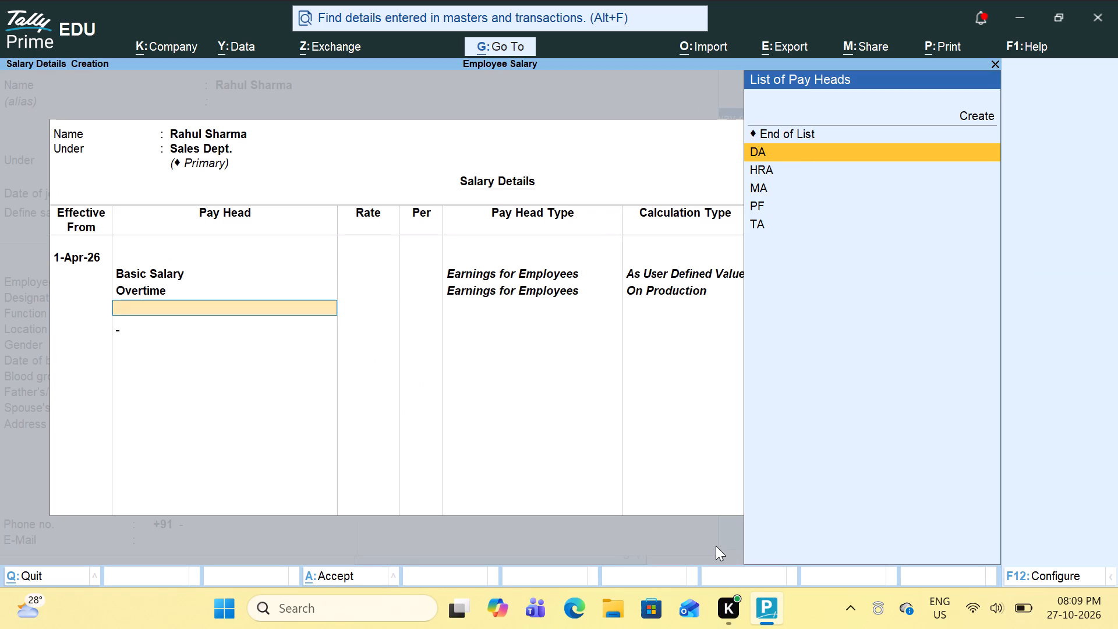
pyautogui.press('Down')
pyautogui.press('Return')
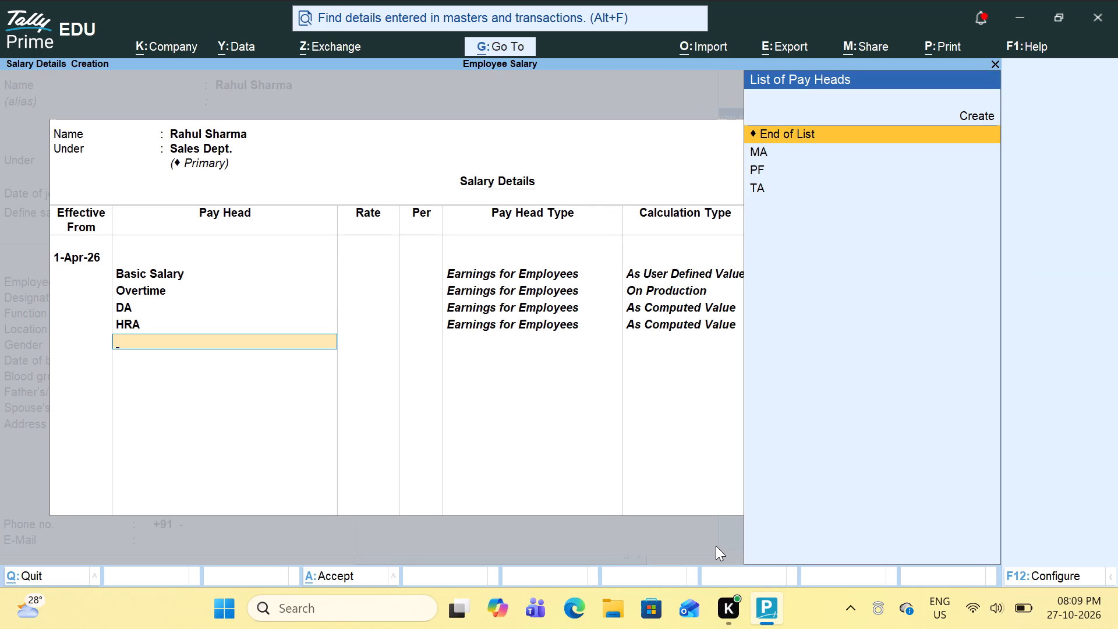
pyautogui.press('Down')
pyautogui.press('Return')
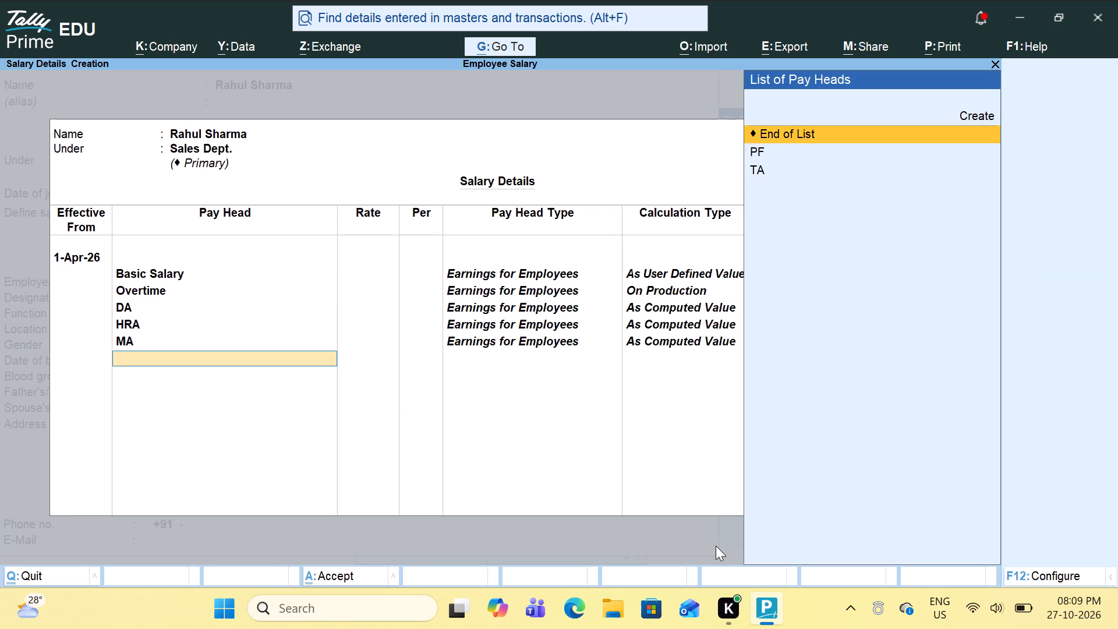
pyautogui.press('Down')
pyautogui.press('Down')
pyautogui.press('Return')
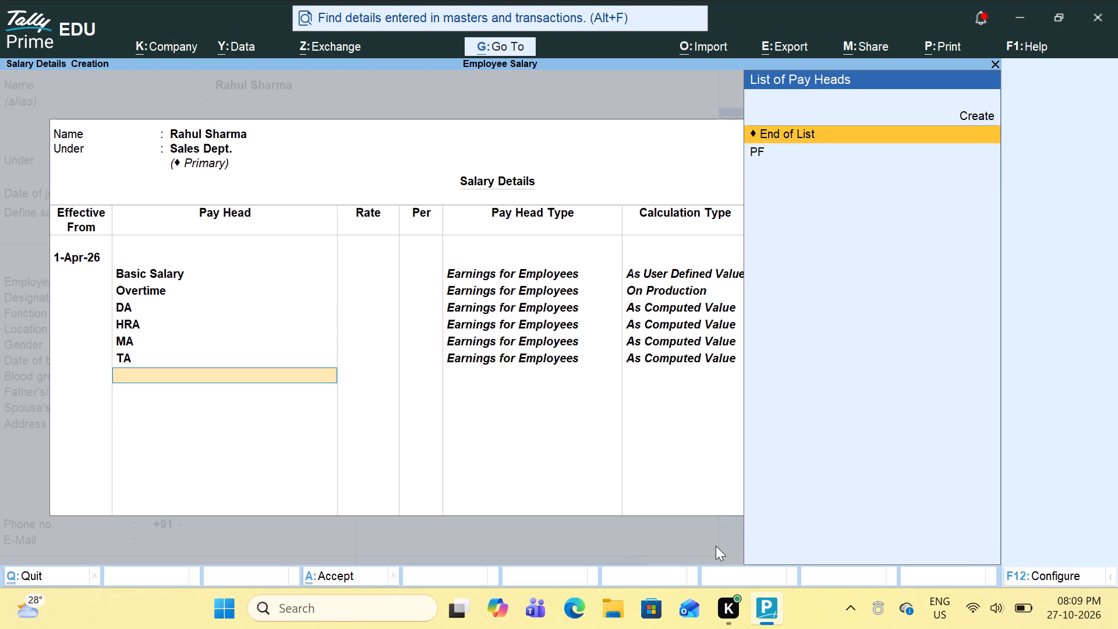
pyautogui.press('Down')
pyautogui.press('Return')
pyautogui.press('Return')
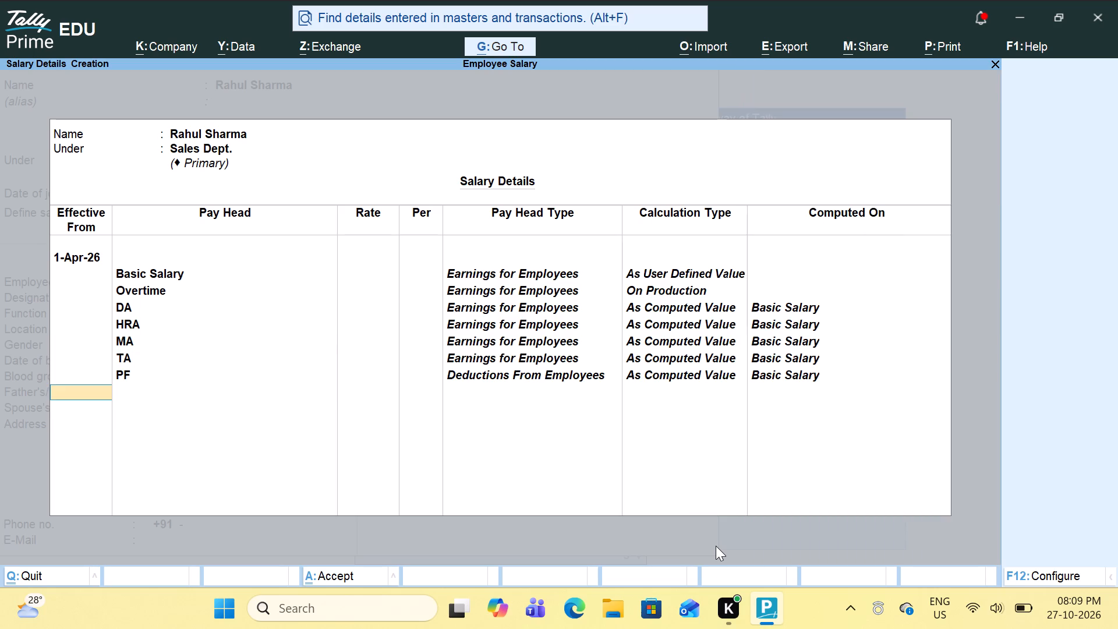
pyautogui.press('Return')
# Enter the employee number in the general information, leaving the designation and function blank.
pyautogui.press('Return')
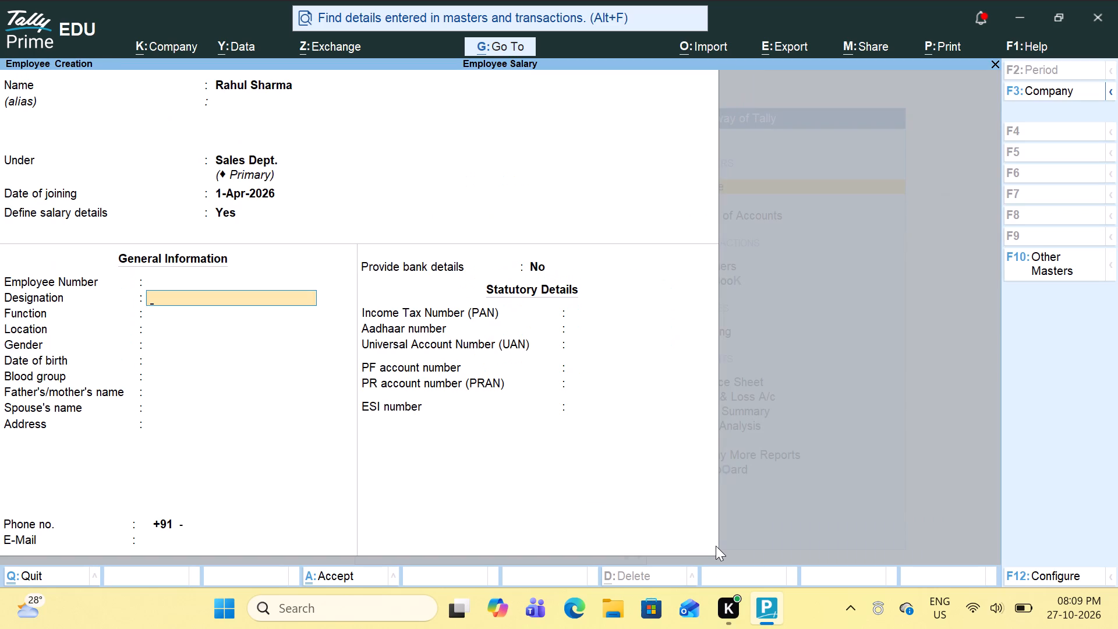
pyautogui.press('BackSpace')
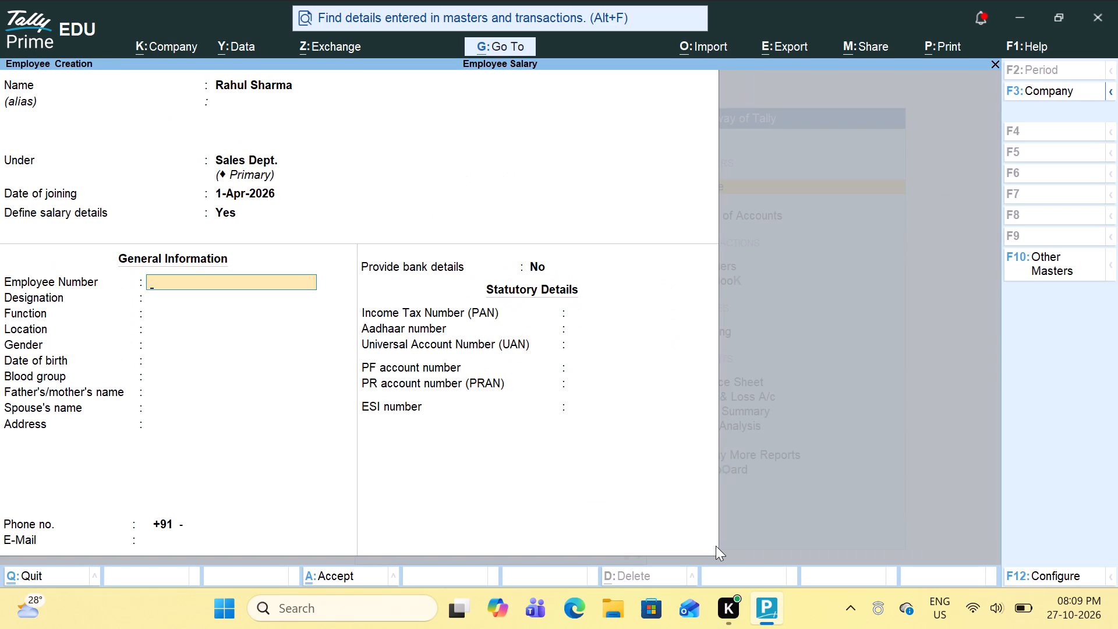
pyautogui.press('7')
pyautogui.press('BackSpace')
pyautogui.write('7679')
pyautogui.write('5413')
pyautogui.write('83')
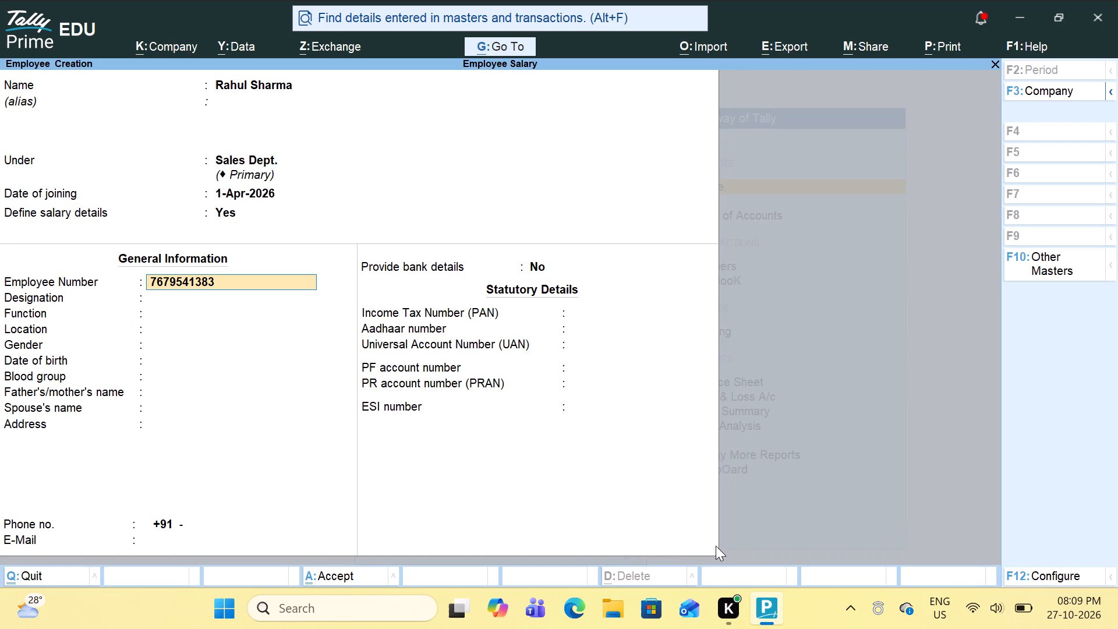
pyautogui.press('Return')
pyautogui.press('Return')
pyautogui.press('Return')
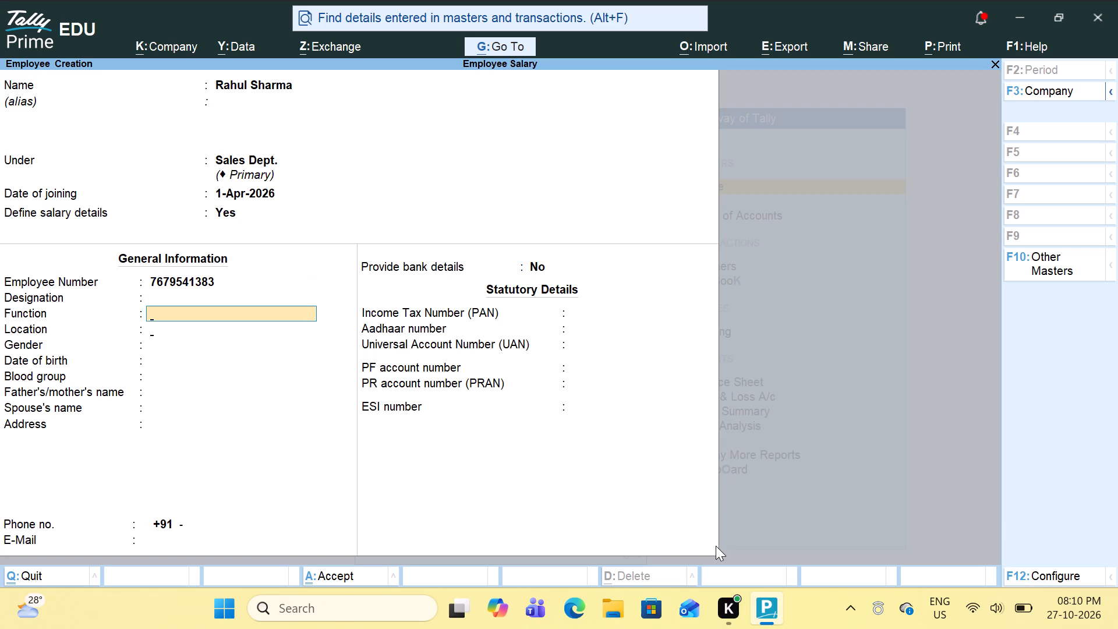
# Set the employee's function to Sales Manager and leave the location blank.
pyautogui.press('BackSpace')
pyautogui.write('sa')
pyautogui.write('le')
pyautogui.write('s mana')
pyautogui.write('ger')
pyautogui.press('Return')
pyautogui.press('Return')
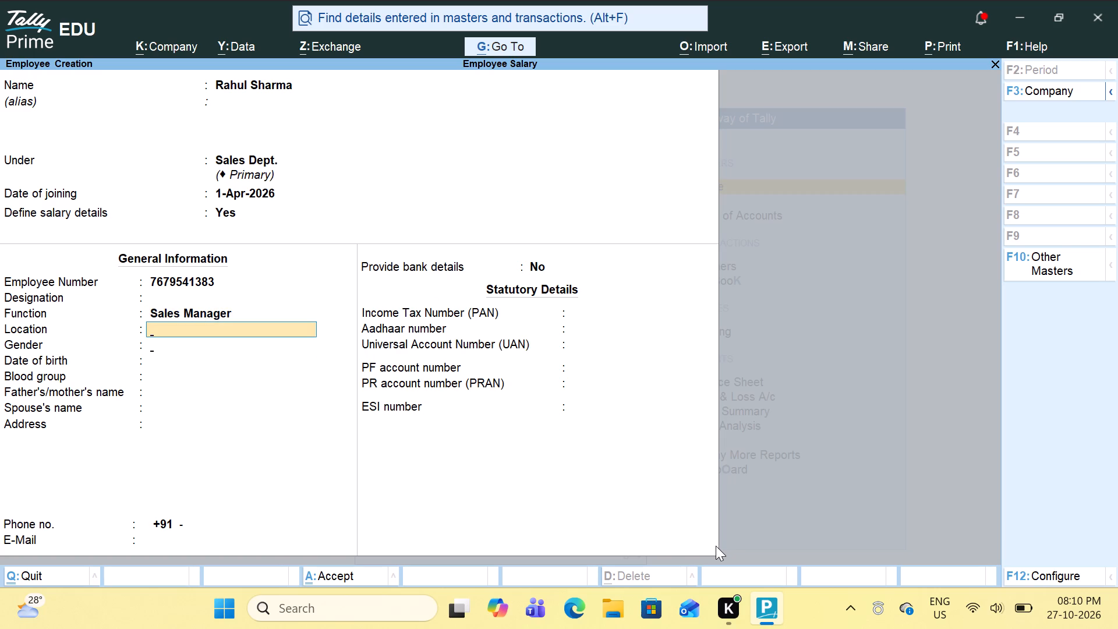
# Set the gender to Male and the blood group to Unknown, leaving date of birth, family names, address and contact details blank.
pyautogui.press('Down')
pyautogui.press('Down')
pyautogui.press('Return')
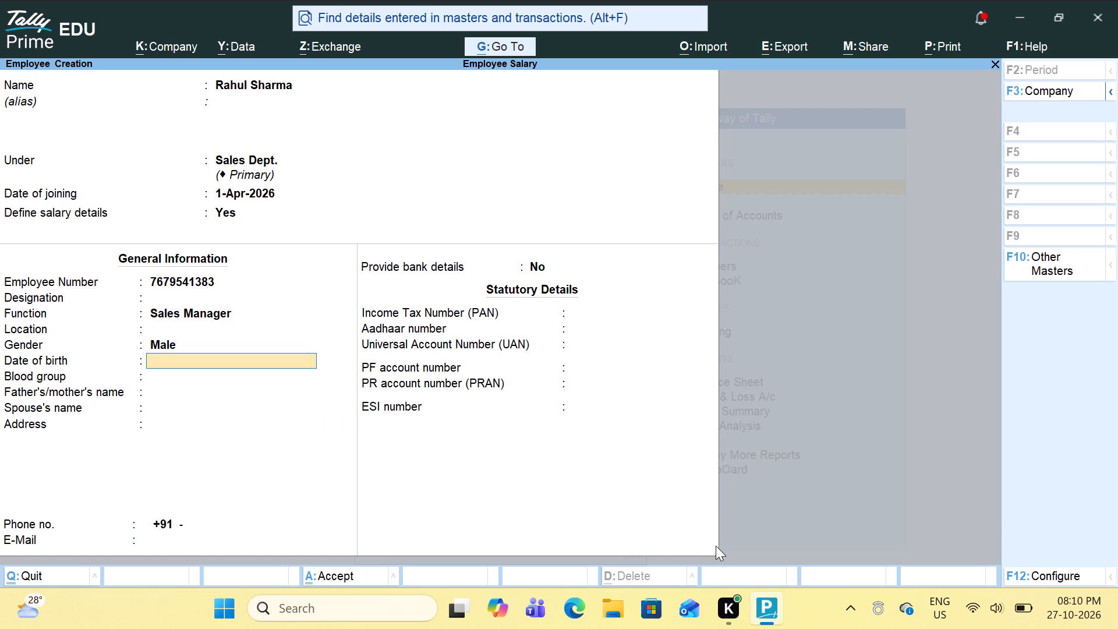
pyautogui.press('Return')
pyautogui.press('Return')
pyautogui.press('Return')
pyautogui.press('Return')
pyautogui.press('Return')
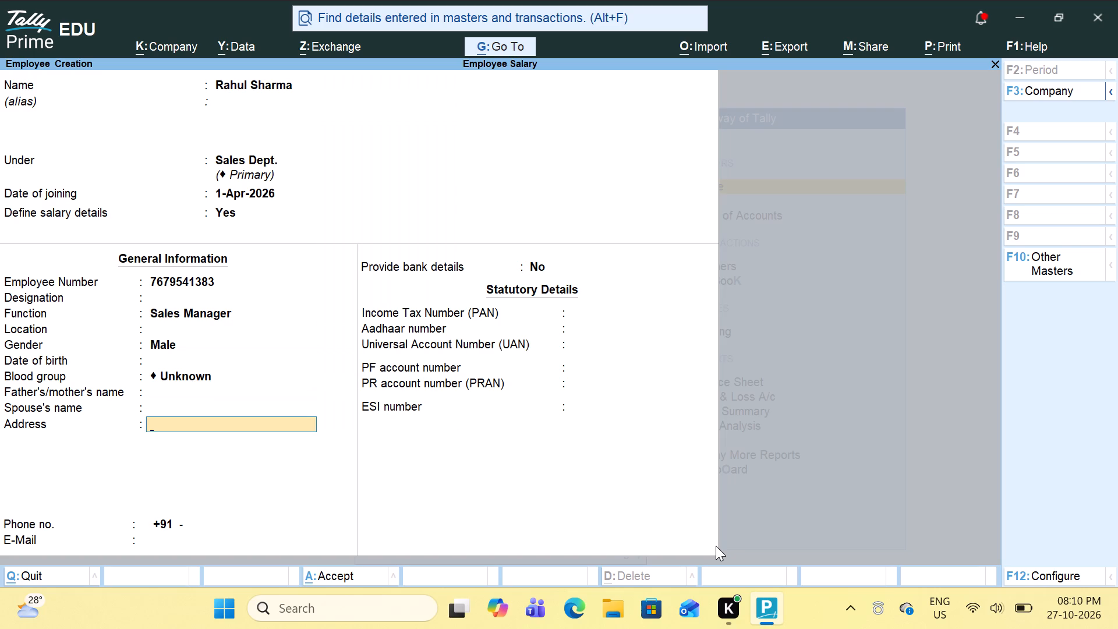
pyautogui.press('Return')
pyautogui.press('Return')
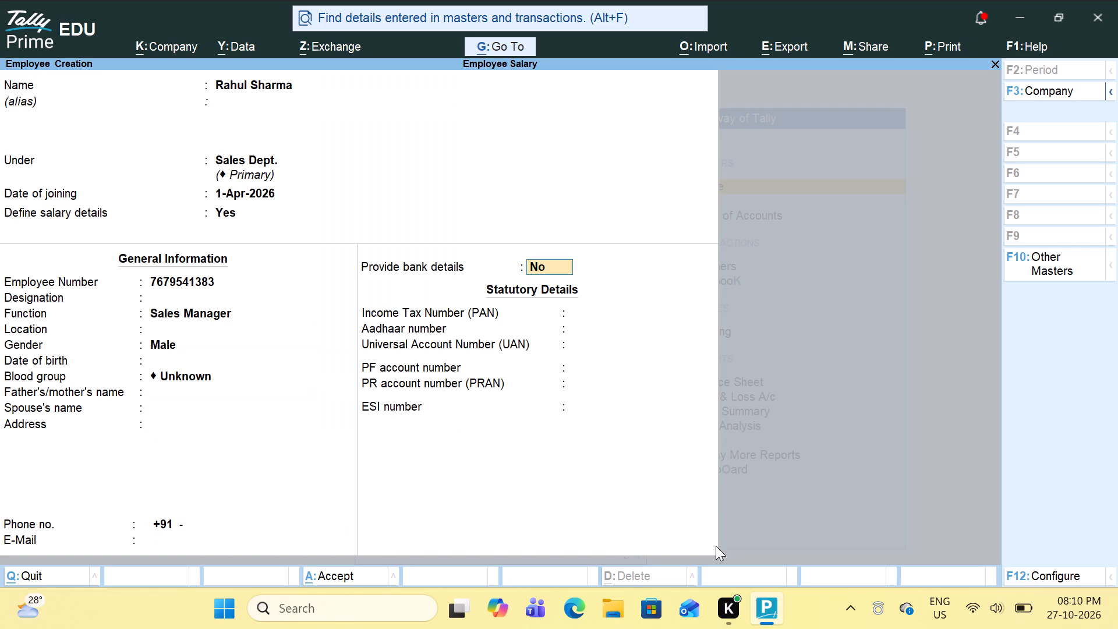
# Enable bank details for the employee, with bank name Not Applicable and the account number, IFS code and branch blank for statutory reports.
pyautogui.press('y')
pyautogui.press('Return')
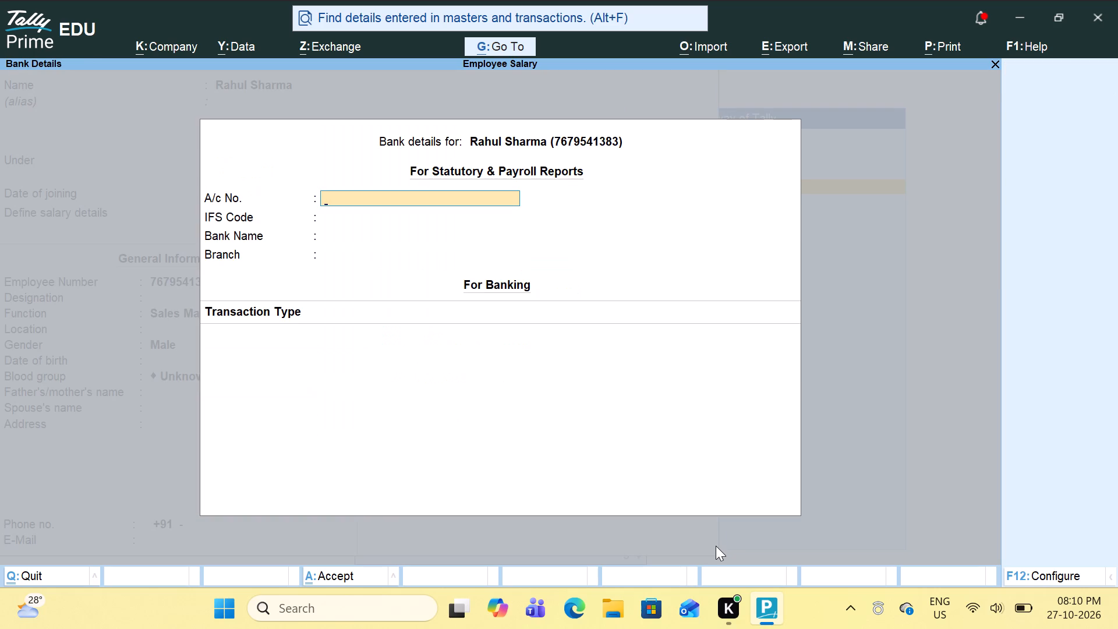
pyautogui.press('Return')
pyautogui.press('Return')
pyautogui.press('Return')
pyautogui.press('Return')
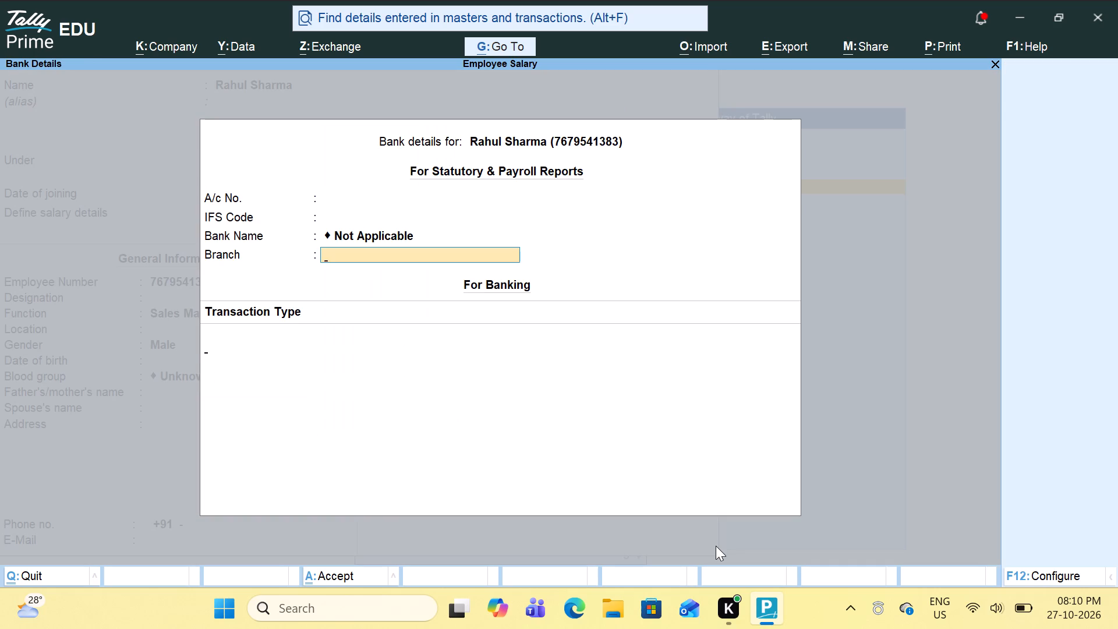
# Add an e-Fund Transfer banking entry with bank name Not Applicable and no account number or IFS code, and finish the bank details.
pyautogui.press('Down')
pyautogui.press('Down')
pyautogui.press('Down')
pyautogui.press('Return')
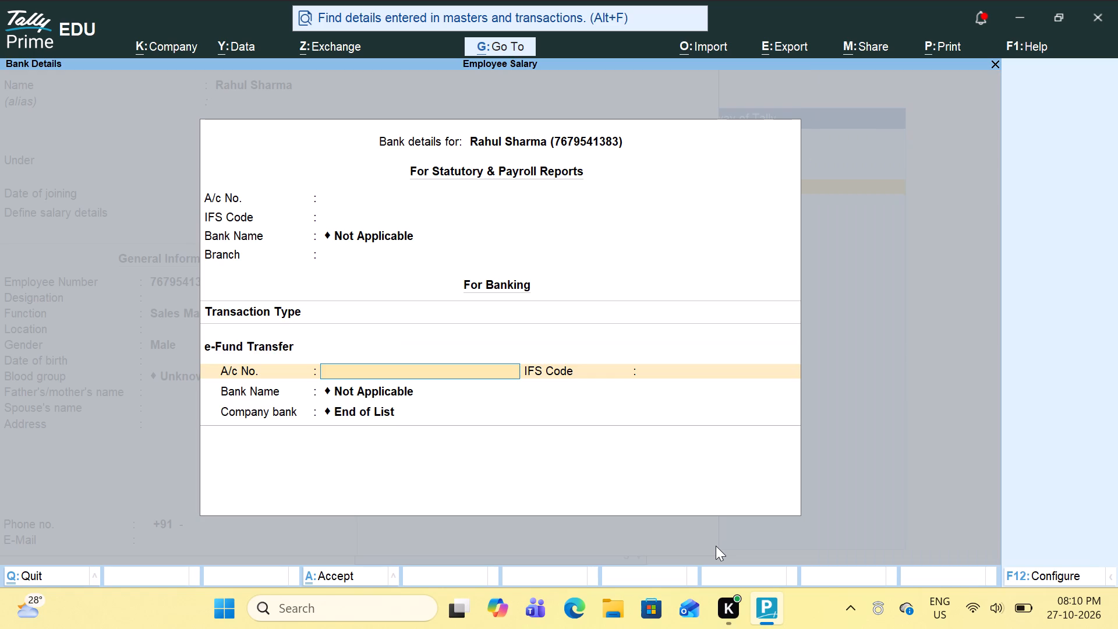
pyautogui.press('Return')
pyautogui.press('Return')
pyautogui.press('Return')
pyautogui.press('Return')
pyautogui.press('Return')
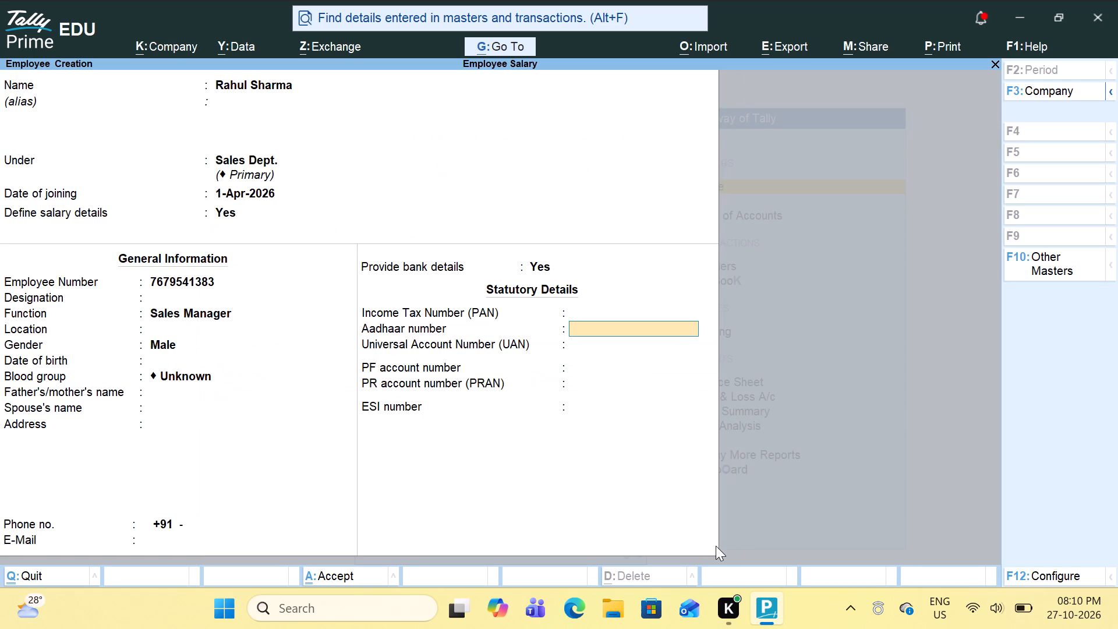
# Leave the remaining statutory numbers blank and save the employee.
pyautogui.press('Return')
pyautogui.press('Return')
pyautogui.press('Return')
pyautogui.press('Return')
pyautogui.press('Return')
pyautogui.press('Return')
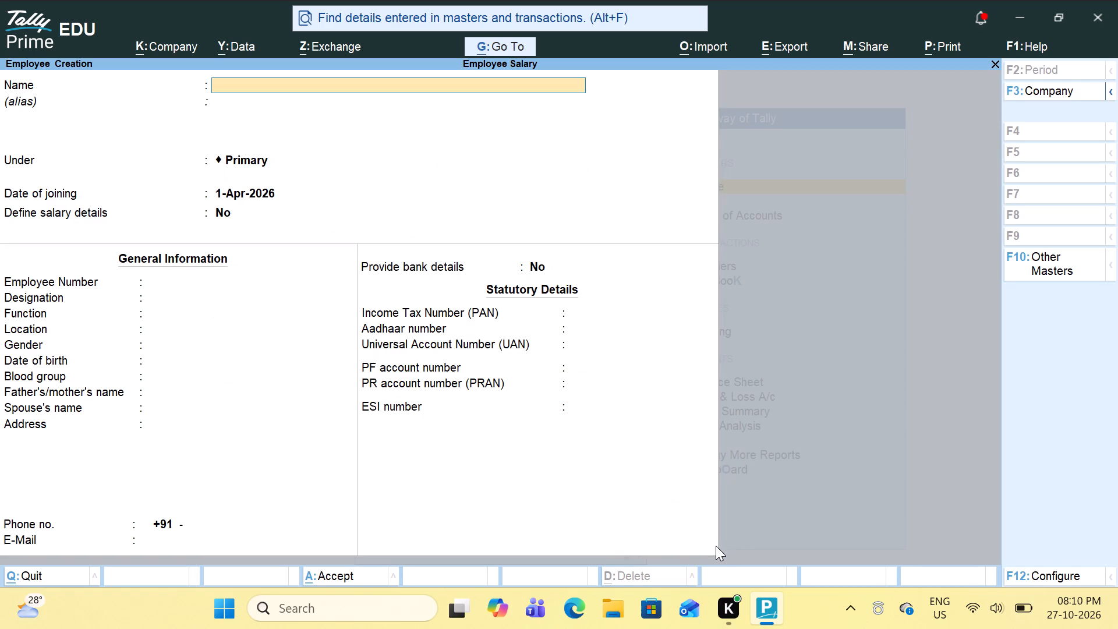
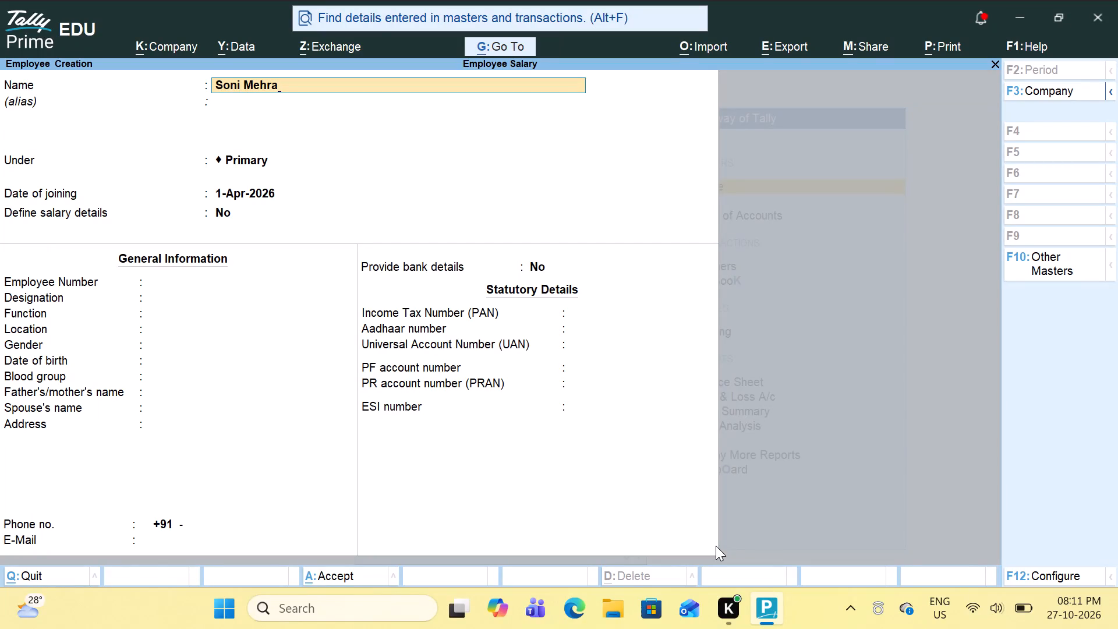
# Place the new employee under the Accounts Dept. group, leaving the alias blank and keeping the joining date 1-Apr-2026.
pyautogui.press('Return')
pyautogui.press('Return')
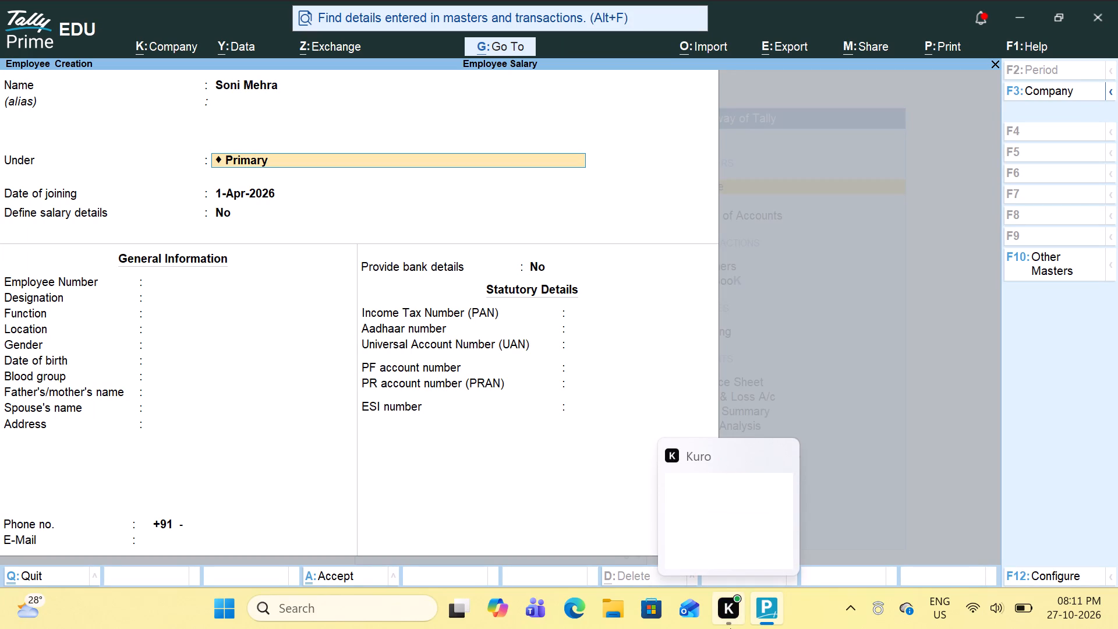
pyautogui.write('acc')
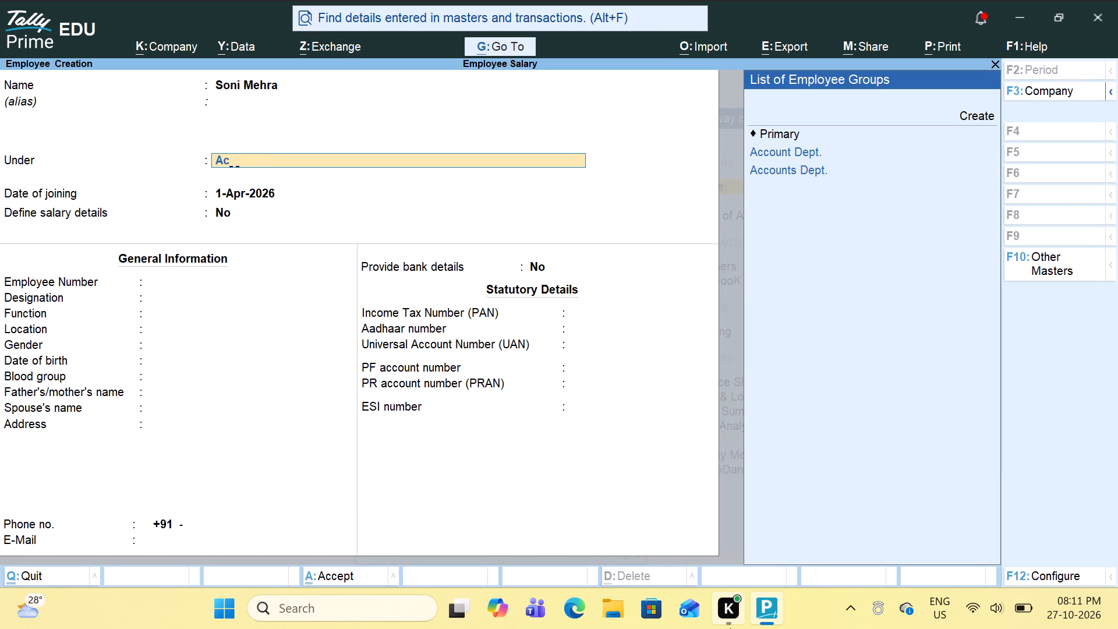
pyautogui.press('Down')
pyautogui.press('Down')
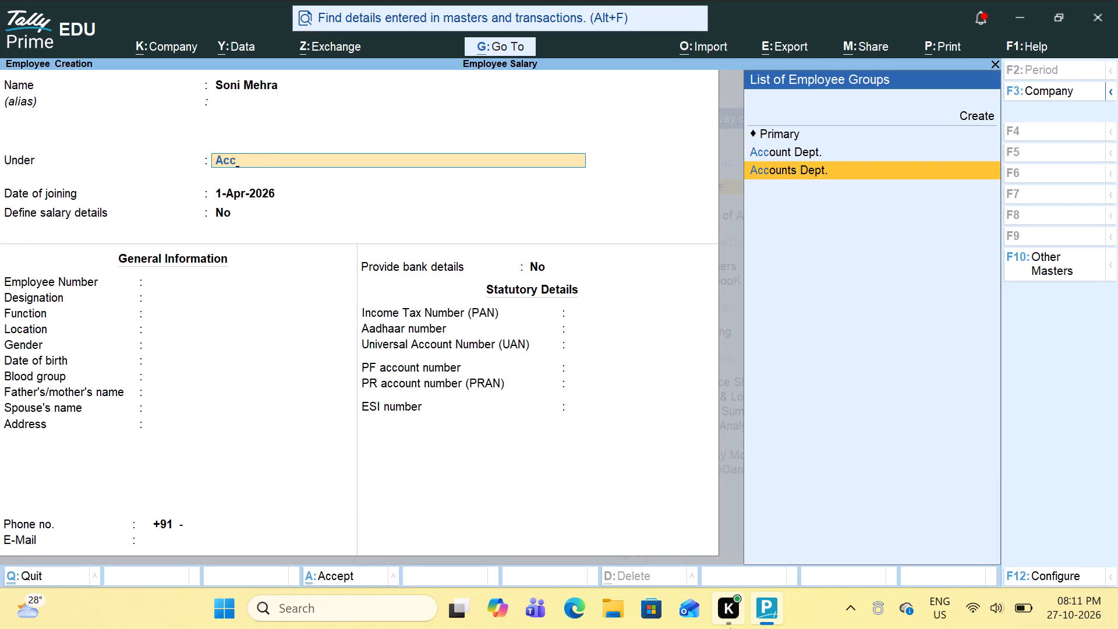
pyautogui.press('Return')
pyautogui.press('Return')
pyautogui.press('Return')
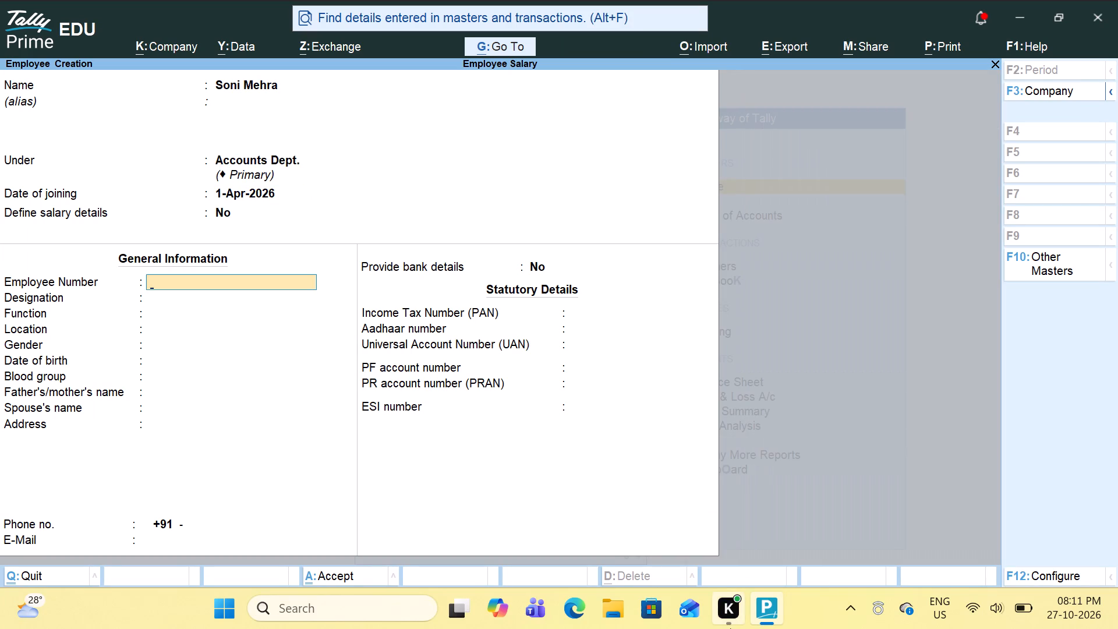
# Set the employee's salary details definition to Yes and open the salary details for entry.
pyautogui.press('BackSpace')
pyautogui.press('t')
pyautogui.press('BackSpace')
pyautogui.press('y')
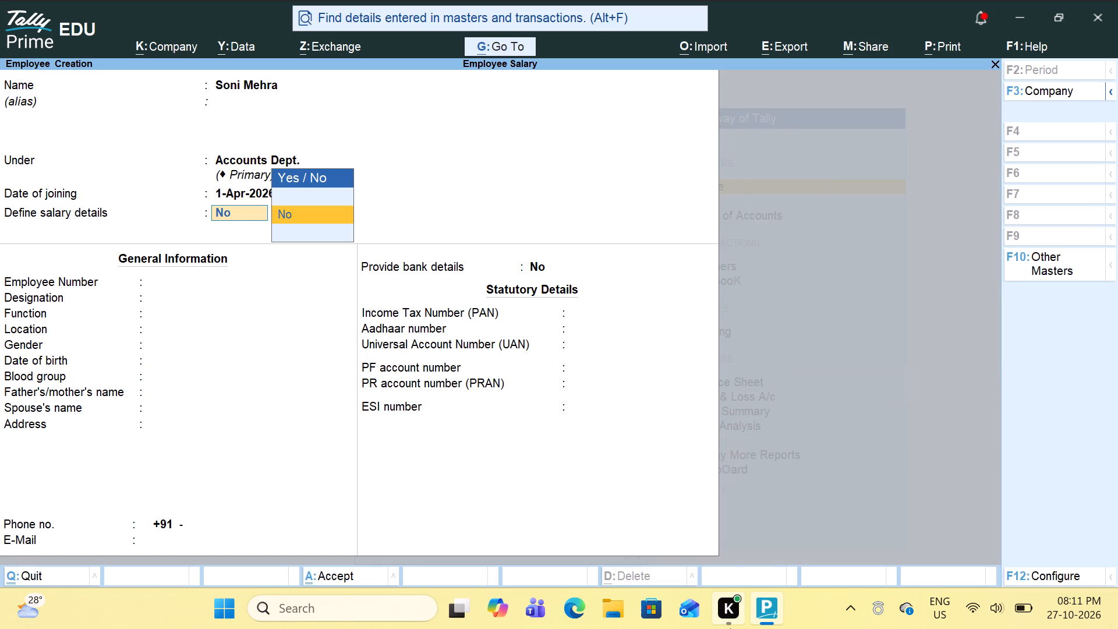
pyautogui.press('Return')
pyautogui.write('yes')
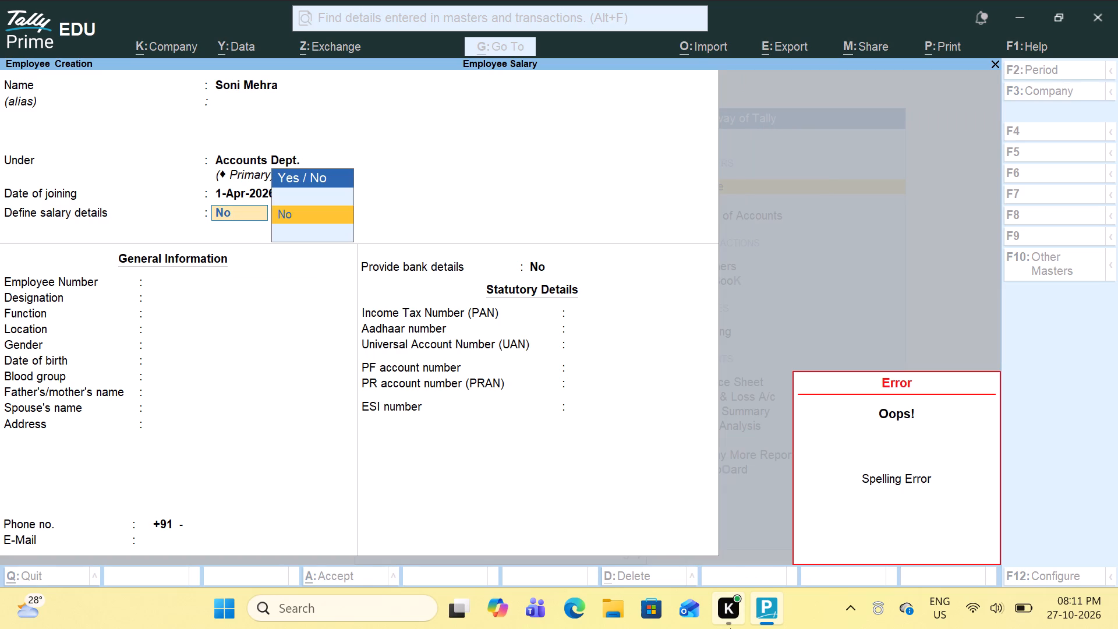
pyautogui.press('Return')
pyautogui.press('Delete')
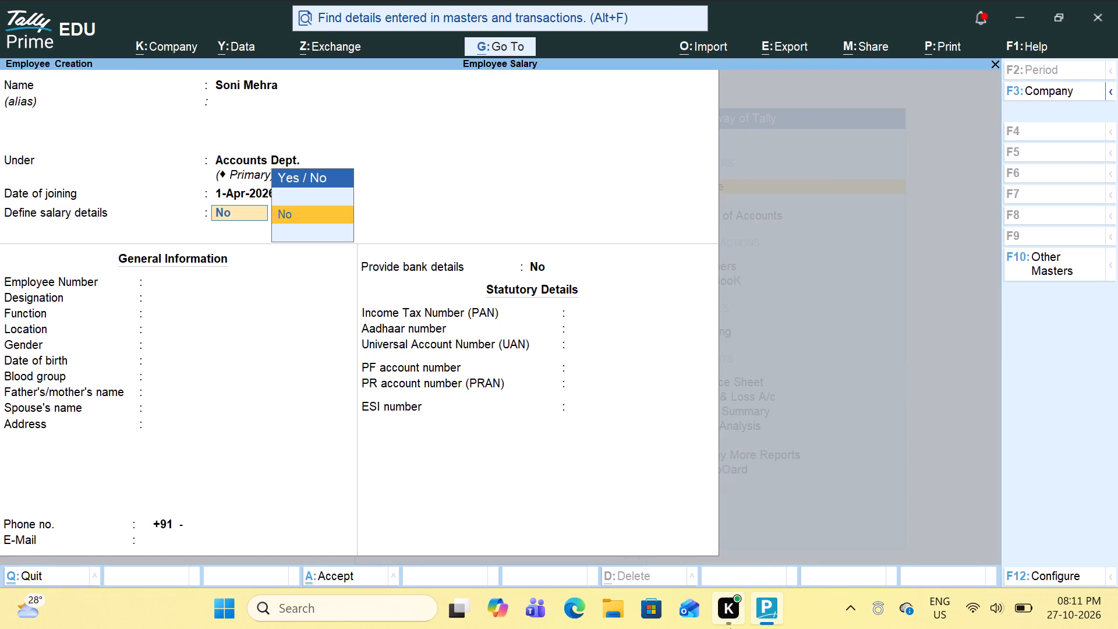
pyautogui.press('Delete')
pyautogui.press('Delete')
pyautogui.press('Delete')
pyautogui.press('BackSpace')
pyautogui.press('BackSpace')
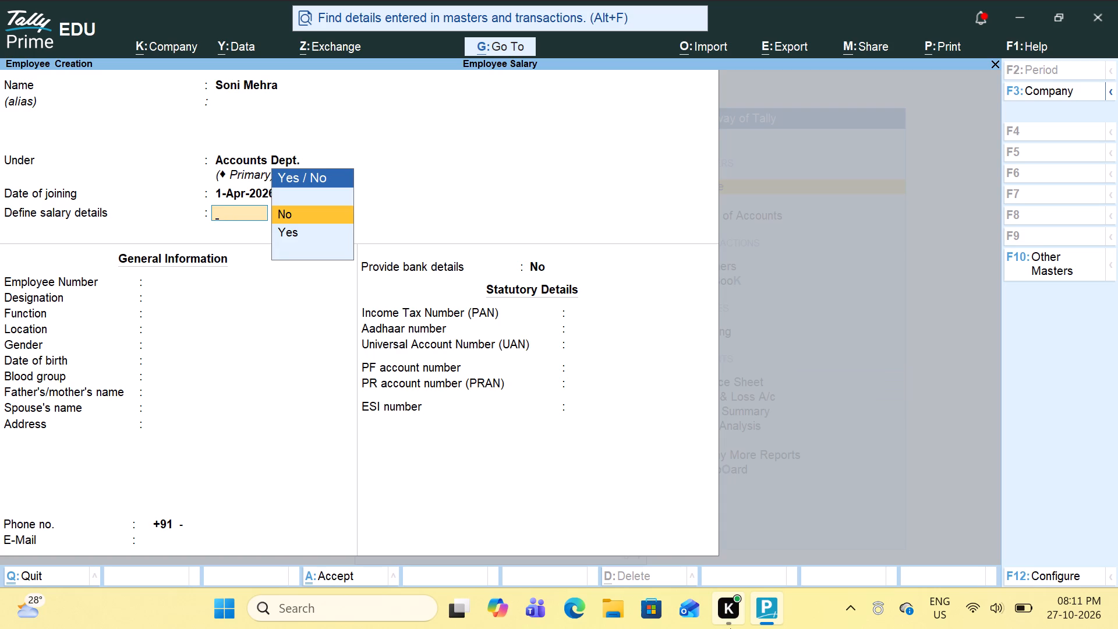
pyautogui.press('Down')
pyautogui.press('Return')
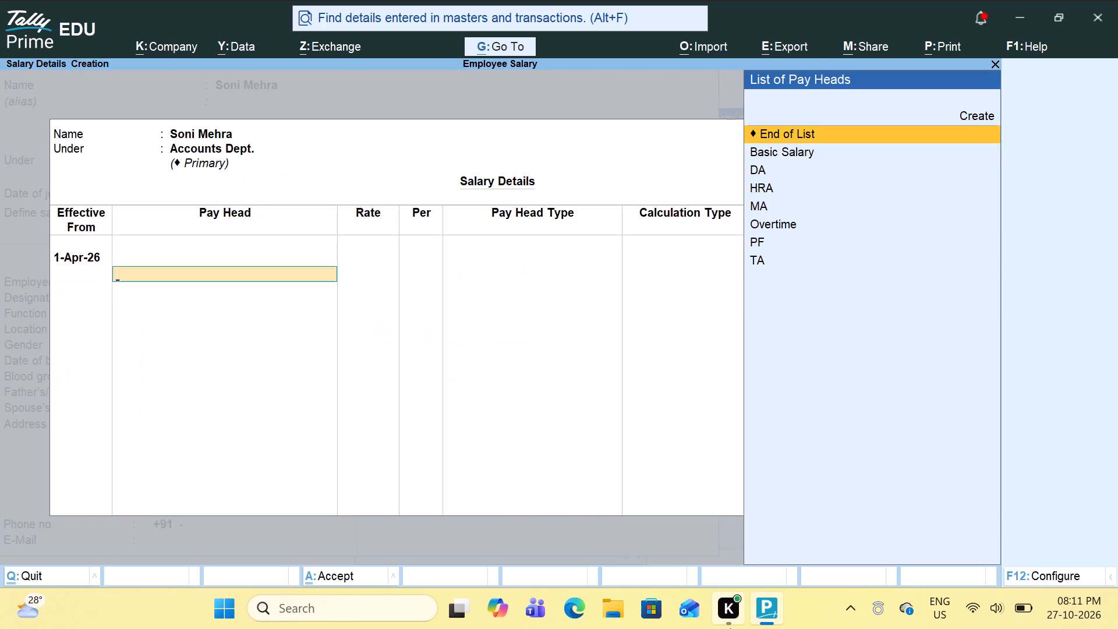
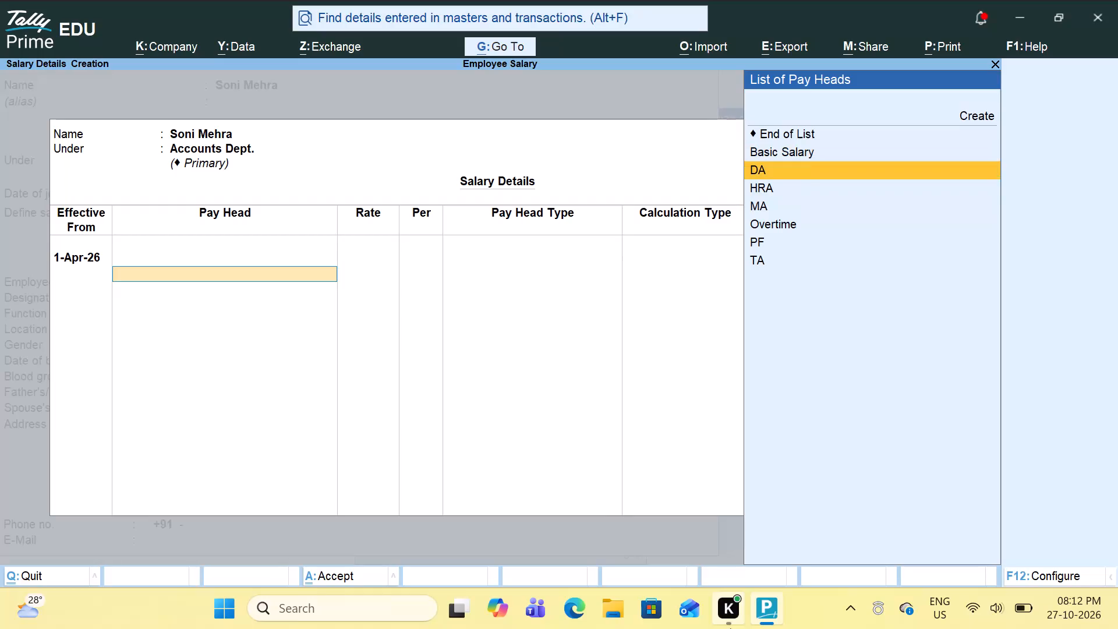
# Add the pay heads Basic Salary, Overtime, DA, HRA and MA to the Accounts Dept. employee's salary details.
pyautogui.press('Up')
pyautogui.press('Return')
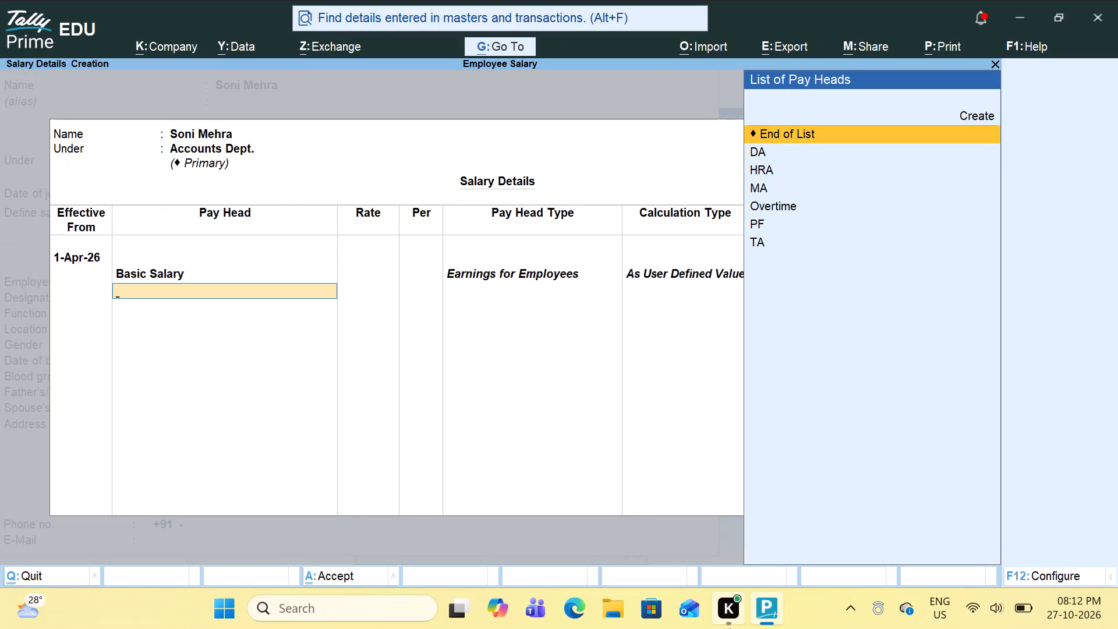
pyautogui.press('Down')
pyautogui.press('Down')
pyautogui.press('Down')
pyautogui.press('Down')
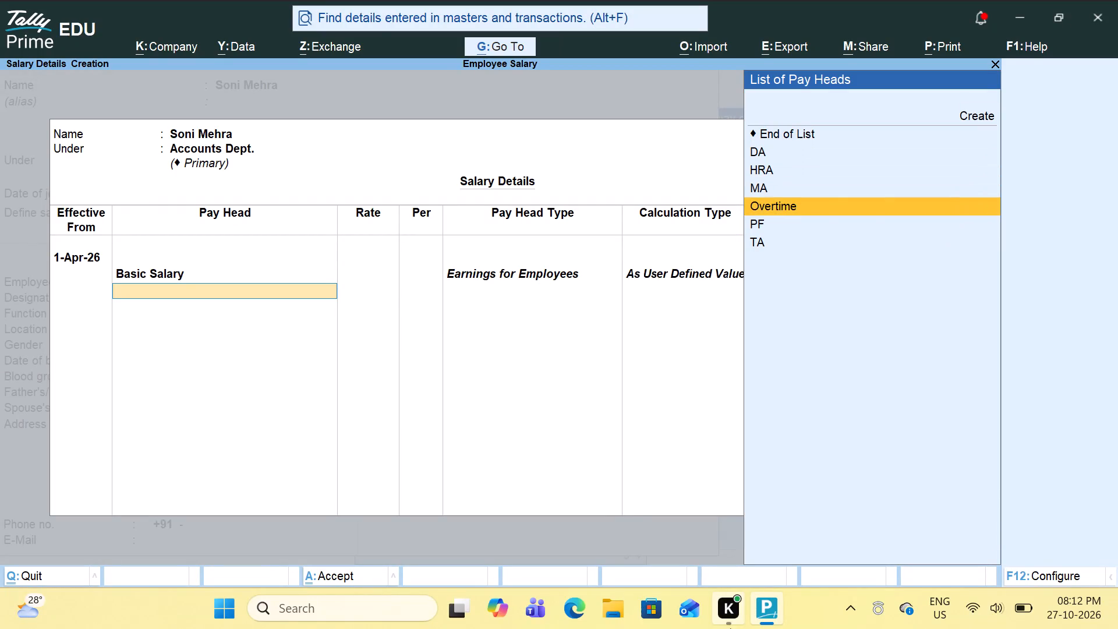
pyautogui.press('Return')
pyautogui.press('Return')
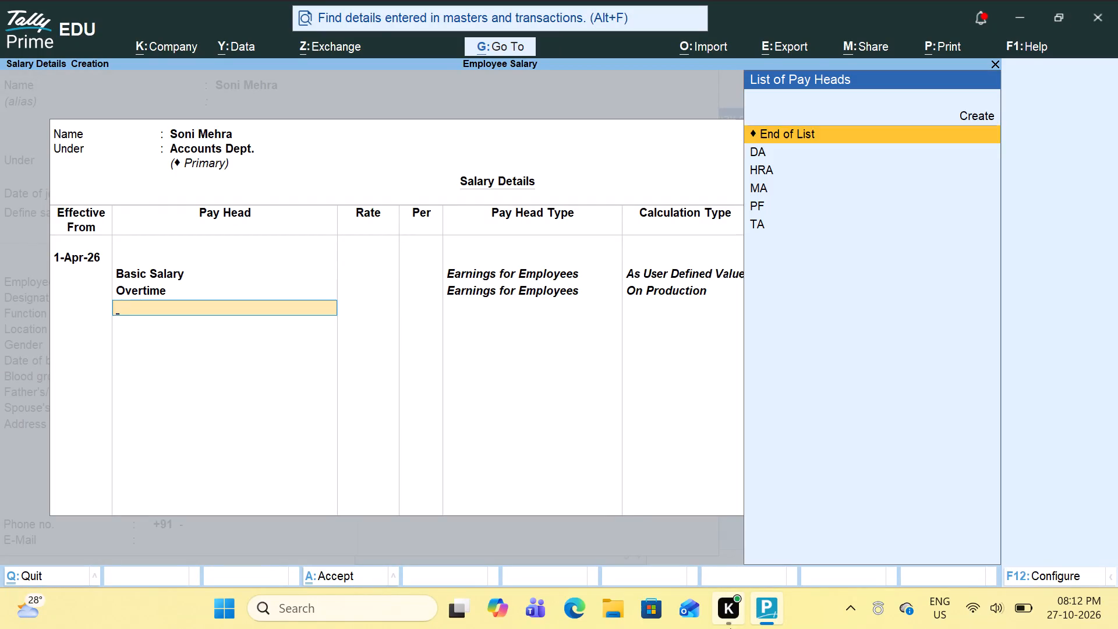
pyautogui.press('Down')
pyautogui.press('Return')
pyautogui.press('Down')
pyautogui.press('Return')
pyautogui.press('Down')
pyautogui.press('Return')
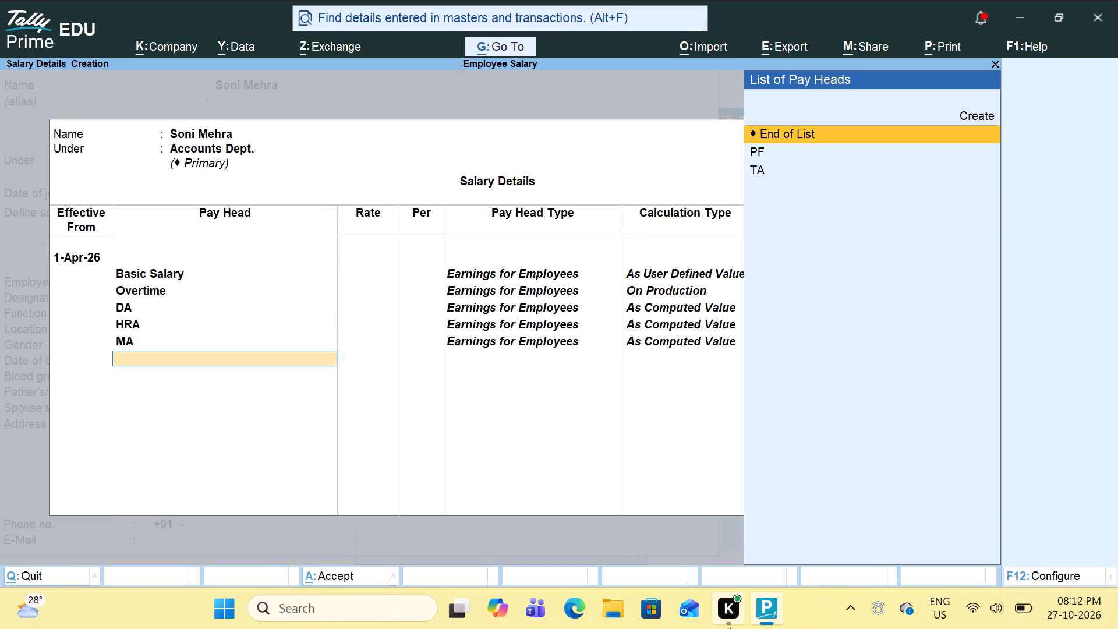
# Add the pay heads TA and PF after MA, then end the list and finish the salary details.
pyautogui.press('Down')
pyautogui.press('Down')
pyautogui.press('Return')
pyautogui.press('Down')
pyautogui.press('Return')
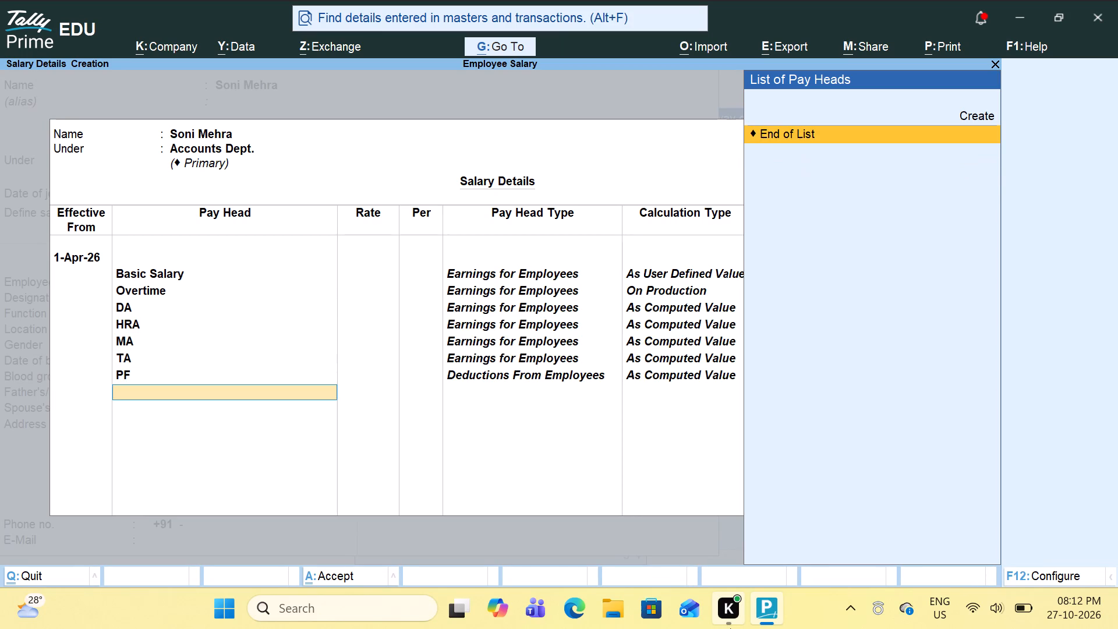
pyautogui.press('Return')
pyautogui.press('Return')
pyautogui.press('Return')
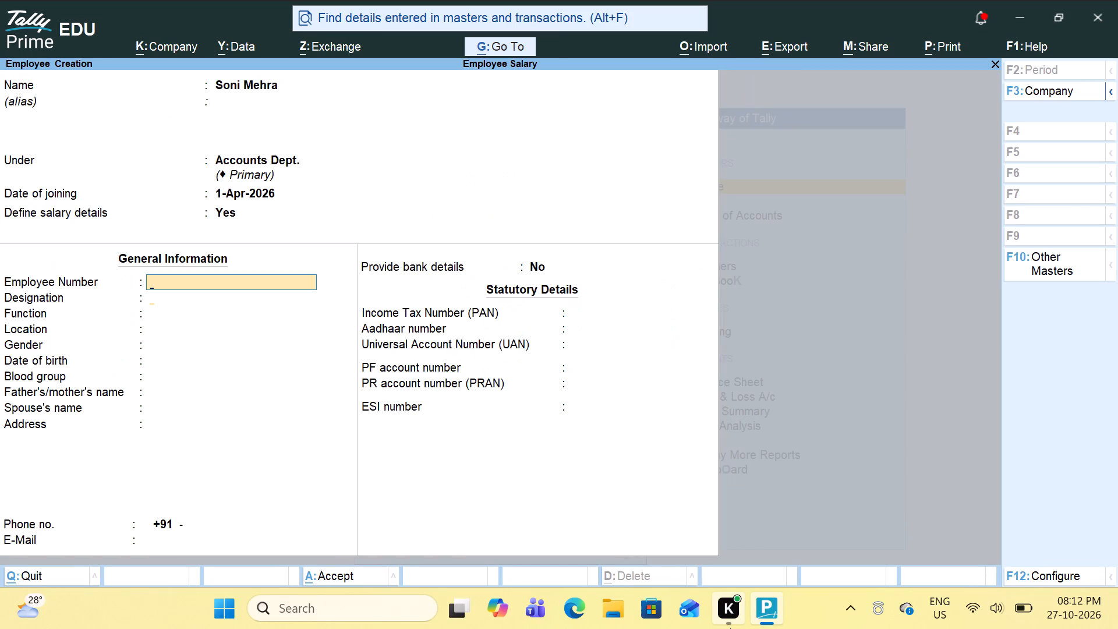
# Enter the employee number, leave designation and location blank, and set the function to Senior Accountant.
pyautogui.press('BackSpace')
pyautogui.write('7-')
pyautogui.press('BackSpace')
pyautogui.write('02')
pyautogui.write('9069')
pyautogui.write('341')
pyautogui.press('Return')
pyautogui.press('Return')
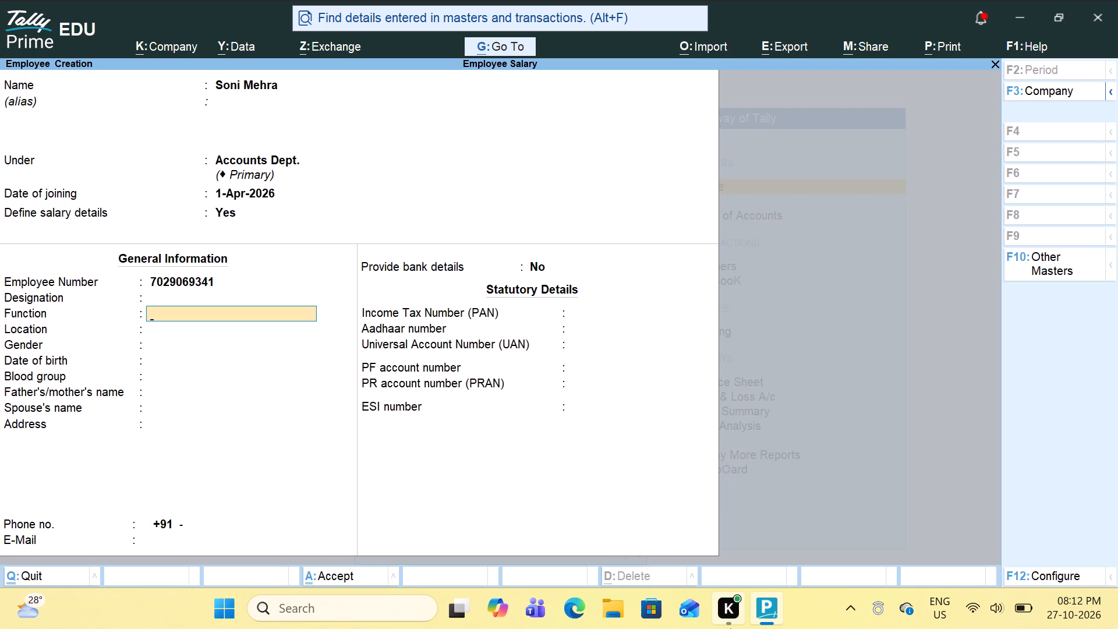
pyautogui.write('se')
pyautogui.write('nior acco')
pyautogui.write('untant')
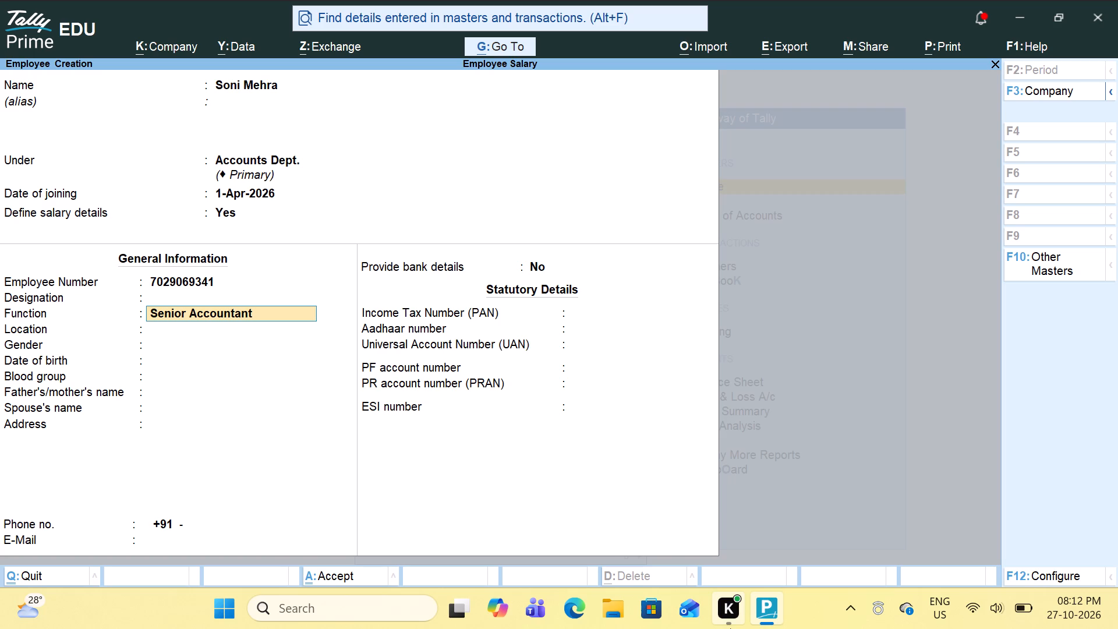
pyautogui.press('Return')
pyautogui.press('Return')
# Set the gender to Female and the blood group to Unknown, leaving date of birth, parent's and spouse's names blank.
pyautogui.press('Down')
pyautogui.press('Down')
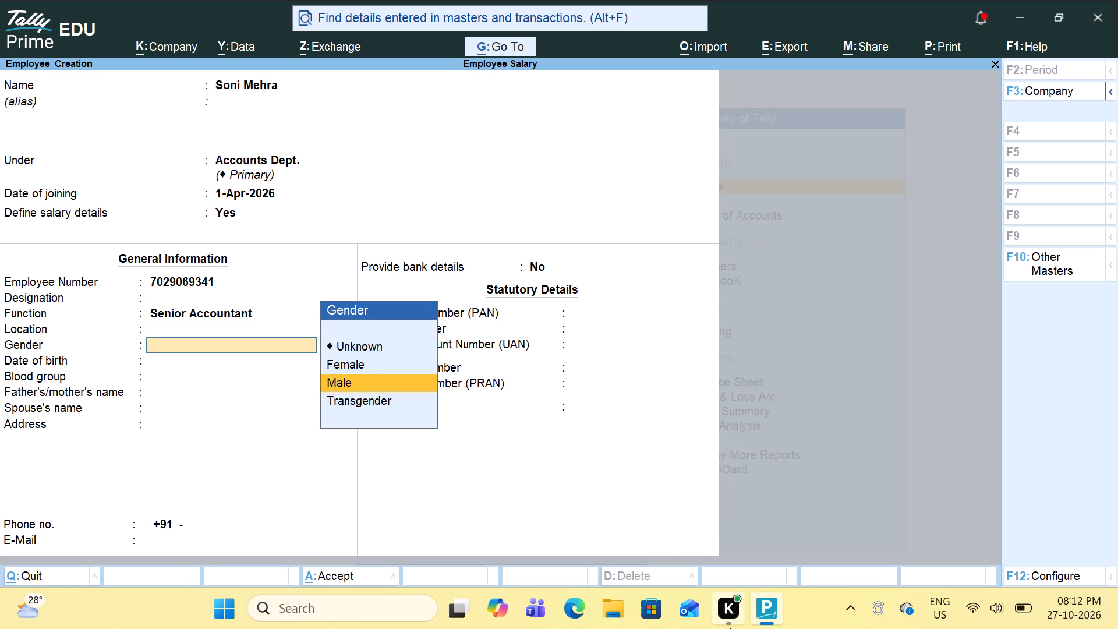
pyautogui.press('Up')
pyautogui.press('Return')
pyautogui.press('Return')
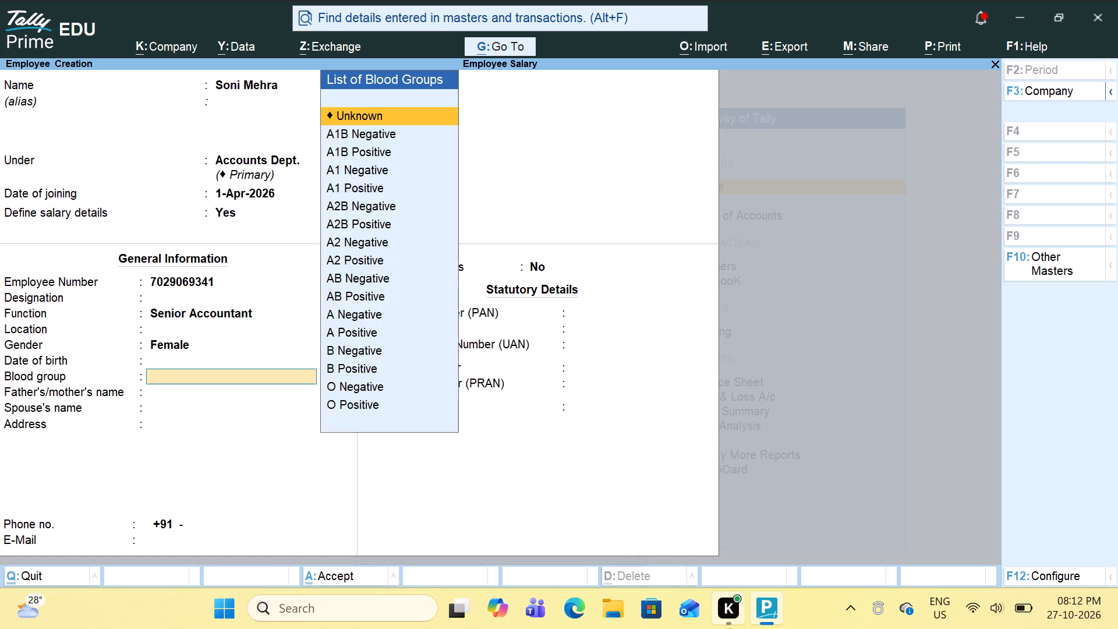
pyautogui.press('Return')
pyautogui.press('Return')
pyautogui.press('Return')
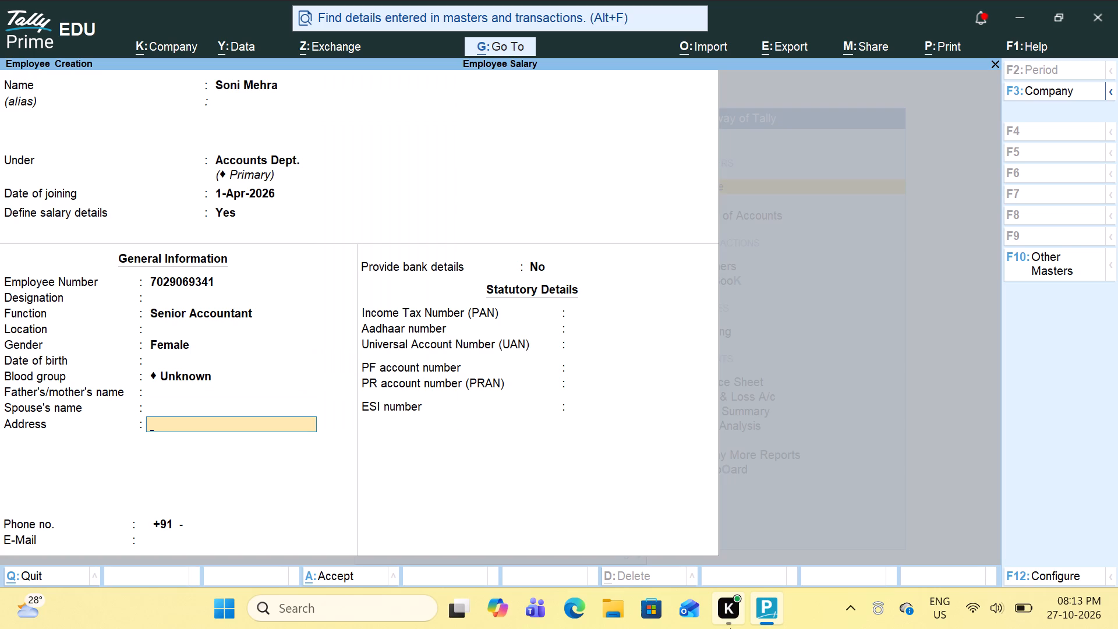
# Leave the address, contact and statutory fields blank, keep bank details at No, and save the employee.
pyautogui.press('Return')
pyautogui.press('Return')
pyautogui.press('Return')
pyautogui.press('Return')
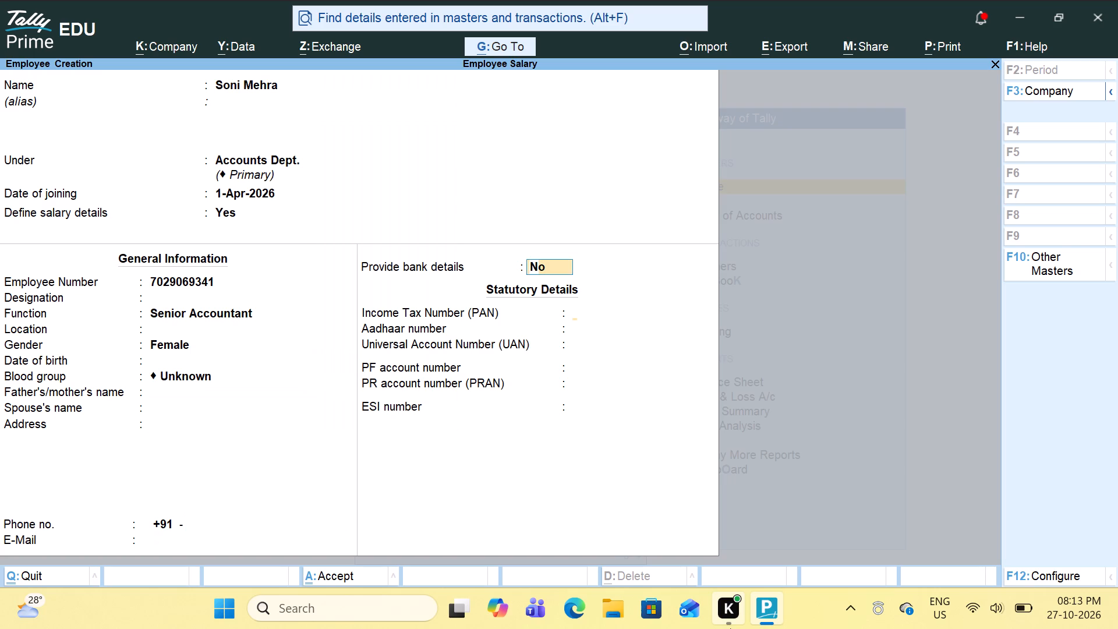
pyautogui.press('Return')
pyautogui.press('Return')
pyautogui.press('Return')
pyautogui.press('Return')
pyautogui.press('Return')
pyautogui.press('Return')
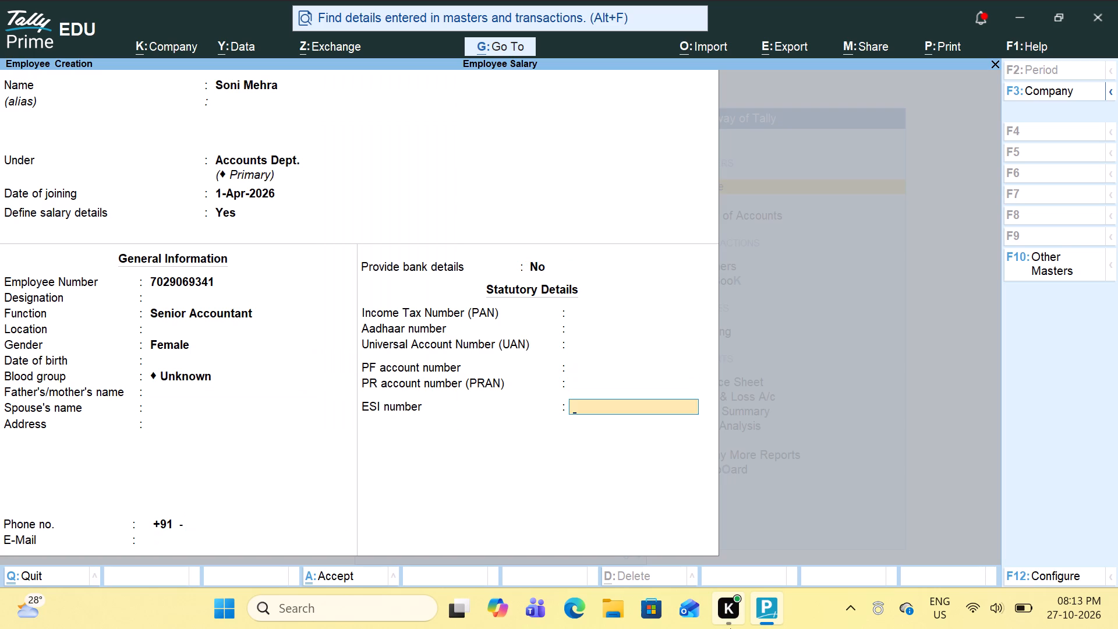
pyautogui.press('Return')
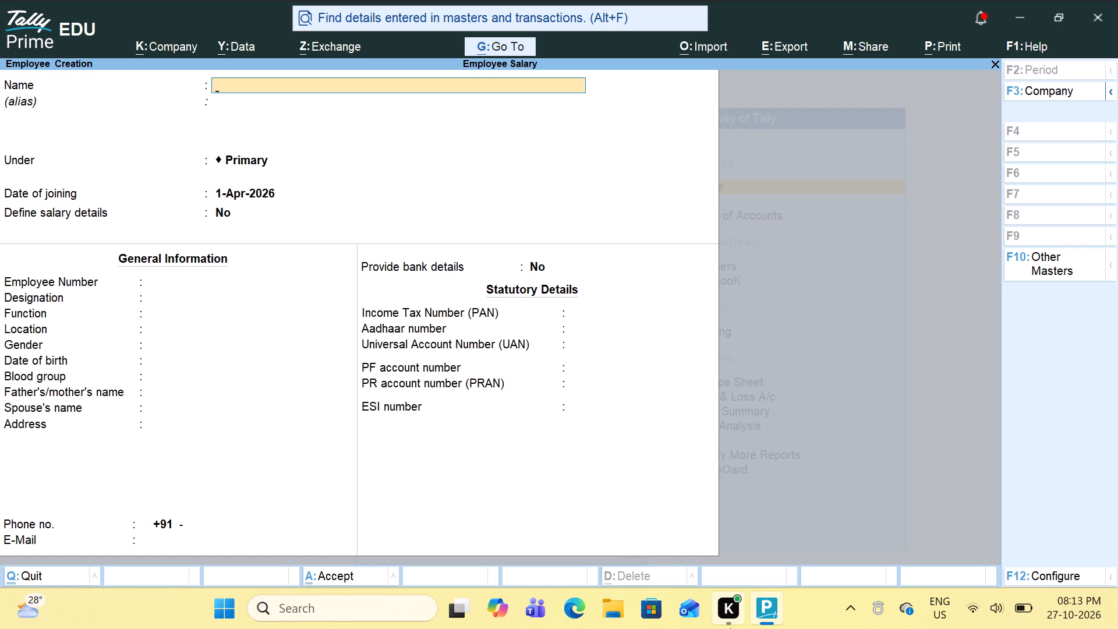
# Enter the next employee's name with no alias, place them under Purchase Dept., and keep the joining date 1-Apr-2026.
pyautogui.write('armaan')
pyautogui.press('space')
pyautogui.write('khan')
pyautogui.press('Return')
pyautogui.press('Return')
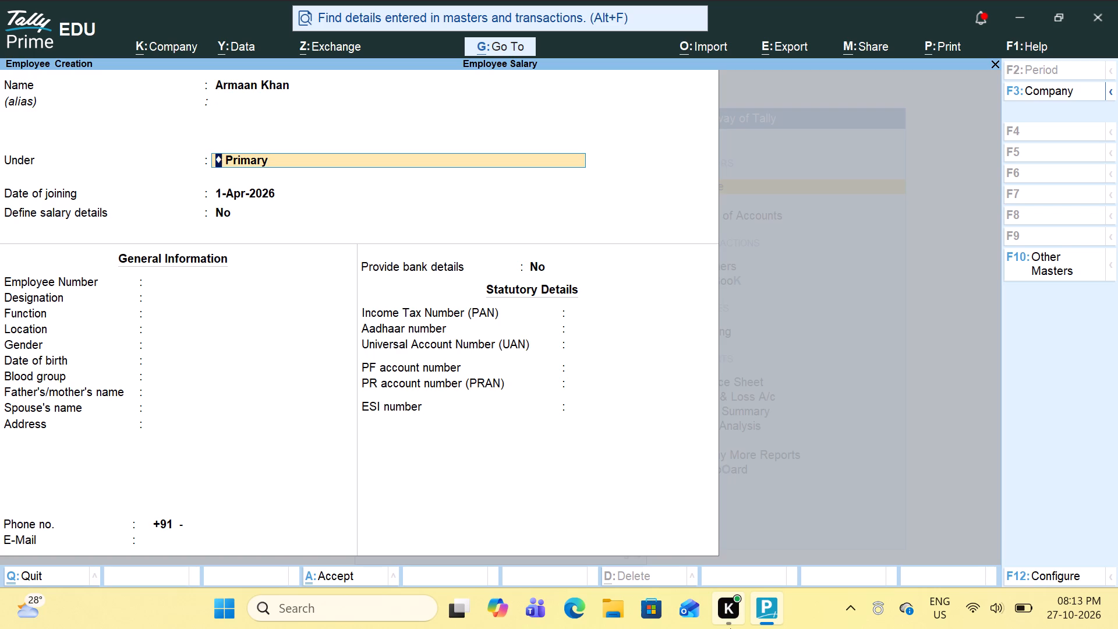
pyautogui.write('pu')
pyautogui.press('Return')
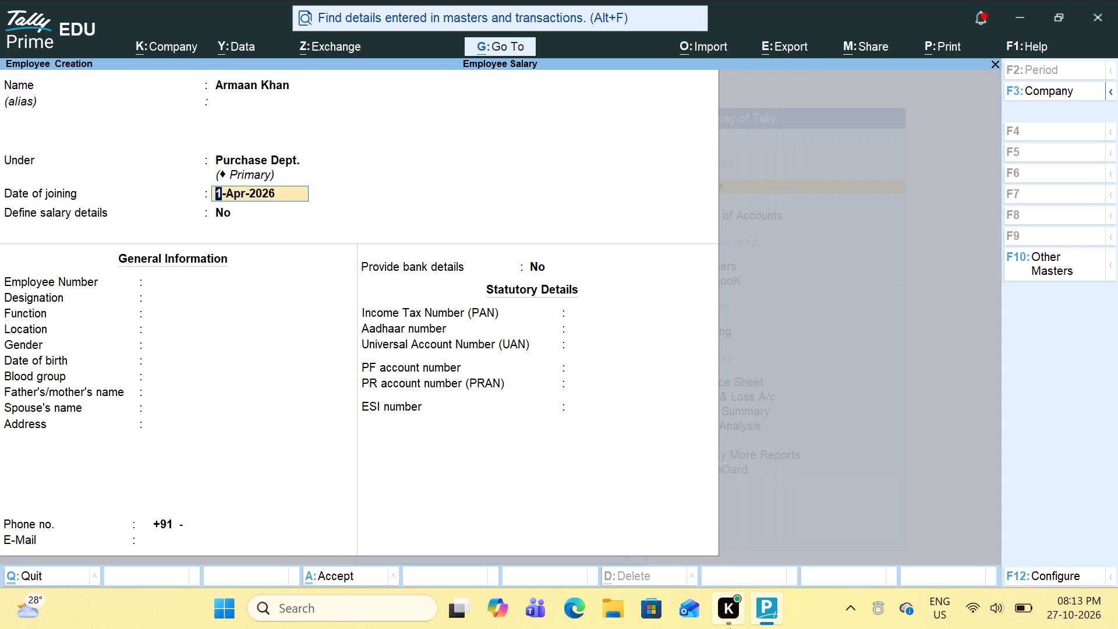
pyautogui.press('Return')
# Set the salary details definition to Yes and add the pay heads Basic Salary, DA, HRA and MA.
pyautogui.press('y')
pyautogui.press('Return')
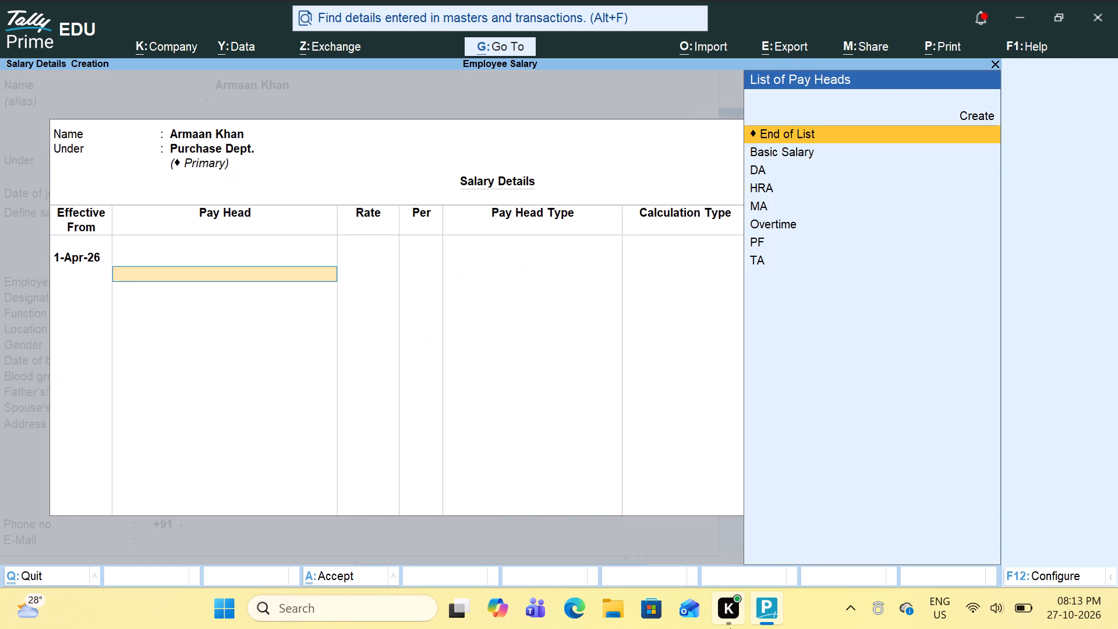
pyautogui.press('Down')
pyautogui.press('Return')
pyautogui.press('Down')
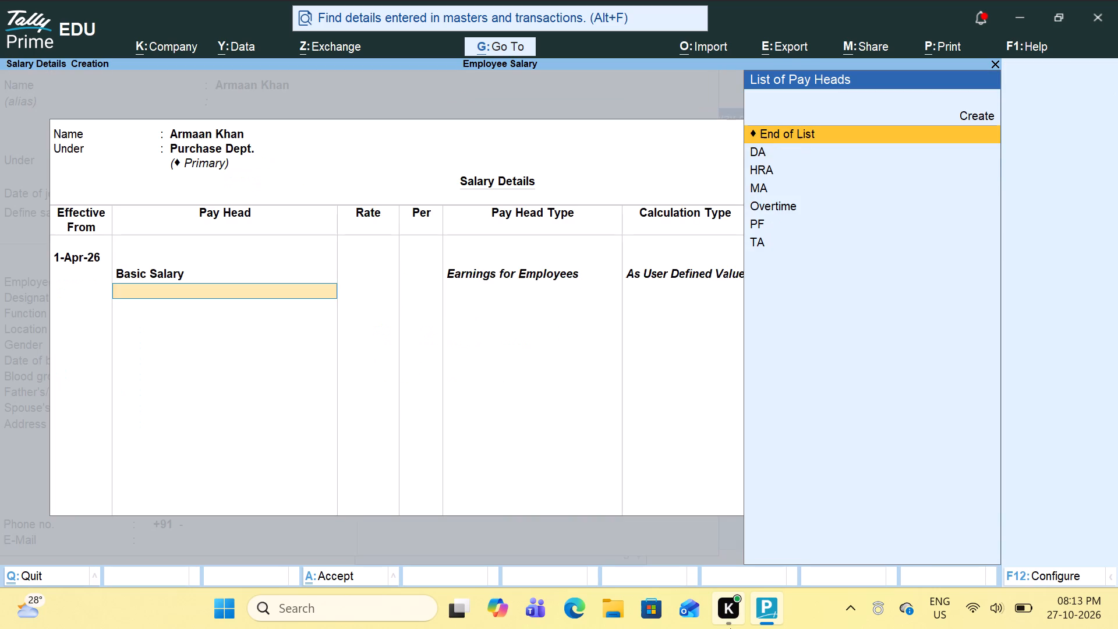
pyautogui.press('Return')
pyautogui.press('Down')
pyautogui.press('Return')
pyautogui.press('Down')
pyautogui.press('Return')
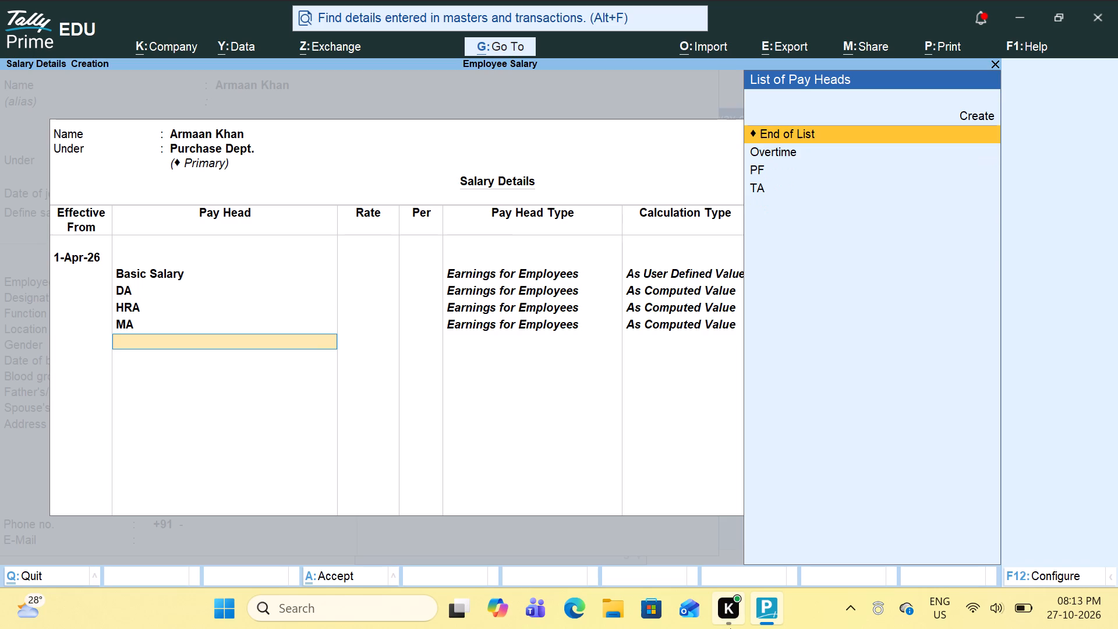
# Add the pay heads TA, Overtime and PF after MA, then end the list and finish the salary details.
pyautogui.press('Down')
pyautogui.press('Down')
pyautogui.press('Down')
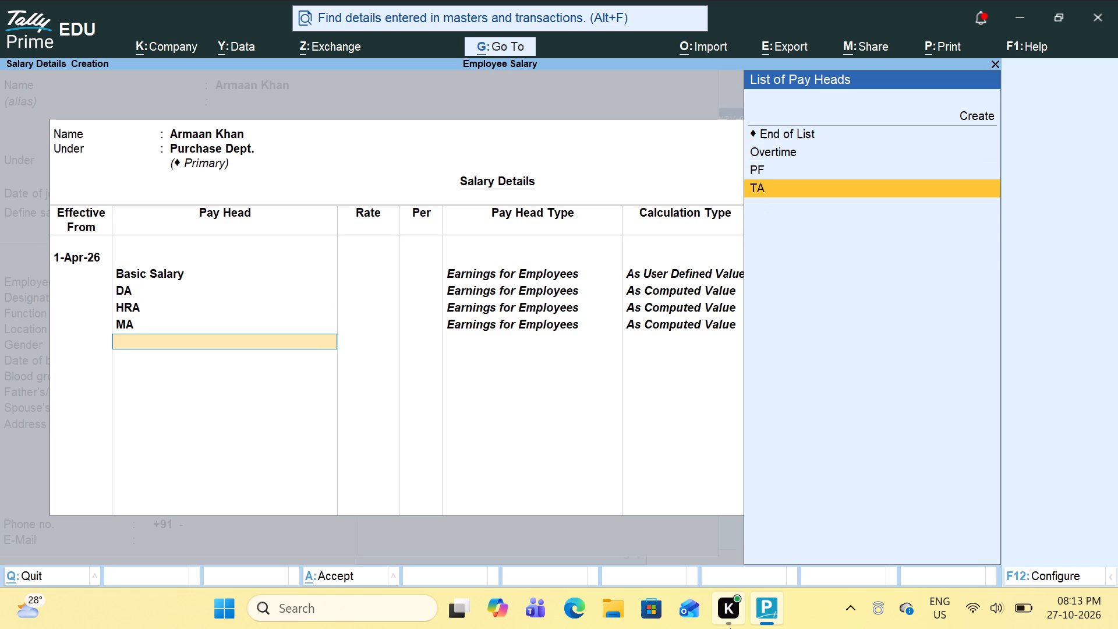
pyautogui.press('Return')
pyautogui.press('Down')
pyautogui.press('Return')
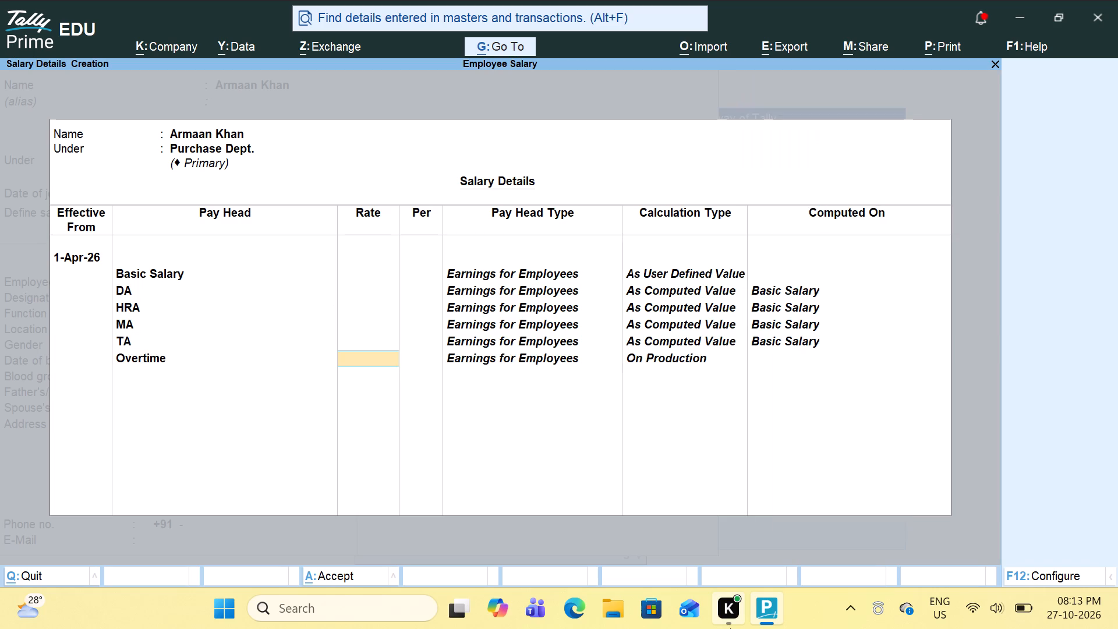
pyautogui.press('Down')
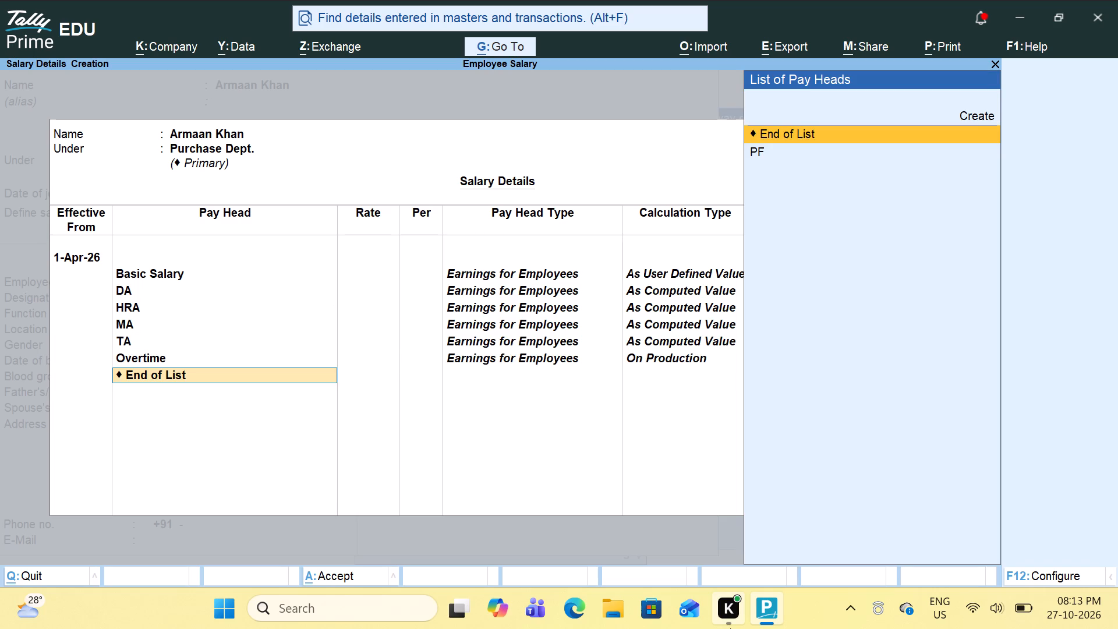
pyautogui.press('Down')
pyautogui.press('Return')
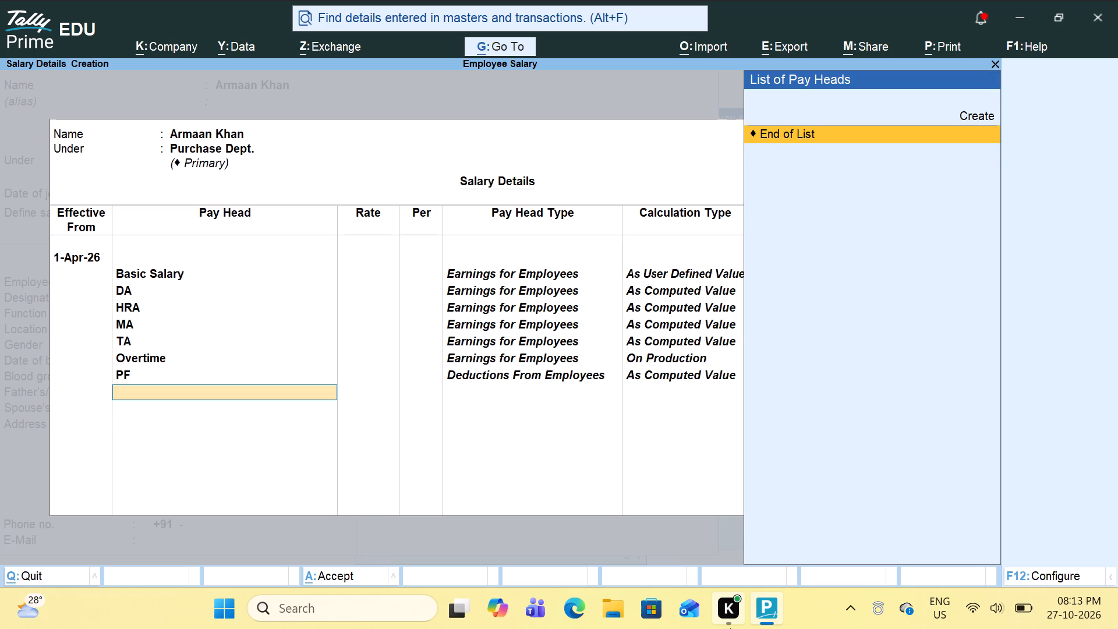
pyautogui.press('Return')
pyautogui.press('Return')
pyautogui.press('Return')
# Enter the employee number, leave designation and location blank, and set the function to Purchase Executive.
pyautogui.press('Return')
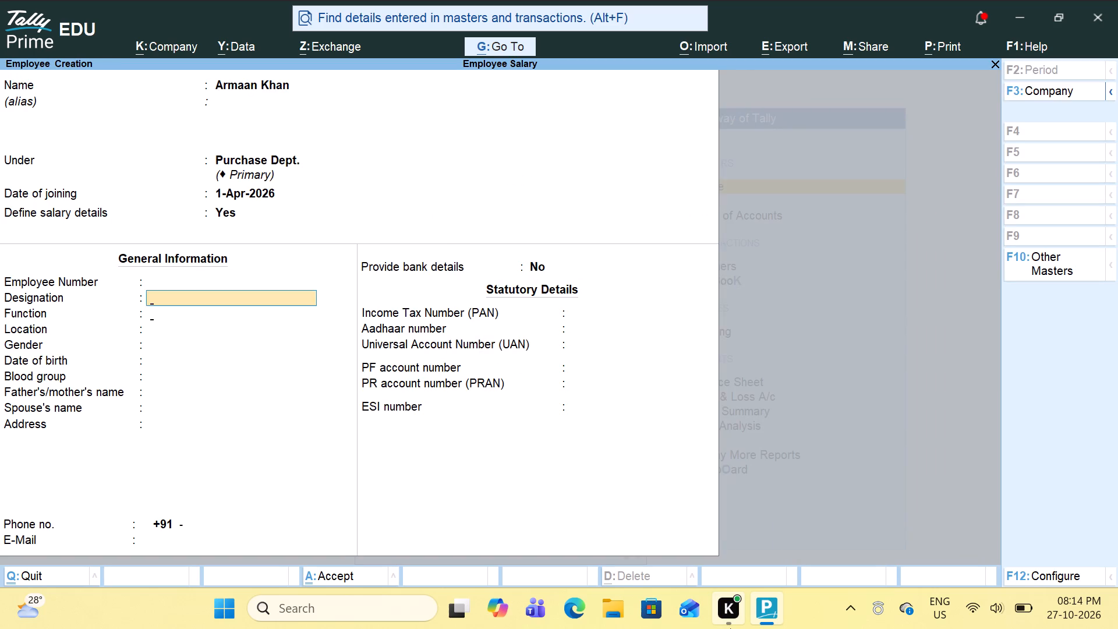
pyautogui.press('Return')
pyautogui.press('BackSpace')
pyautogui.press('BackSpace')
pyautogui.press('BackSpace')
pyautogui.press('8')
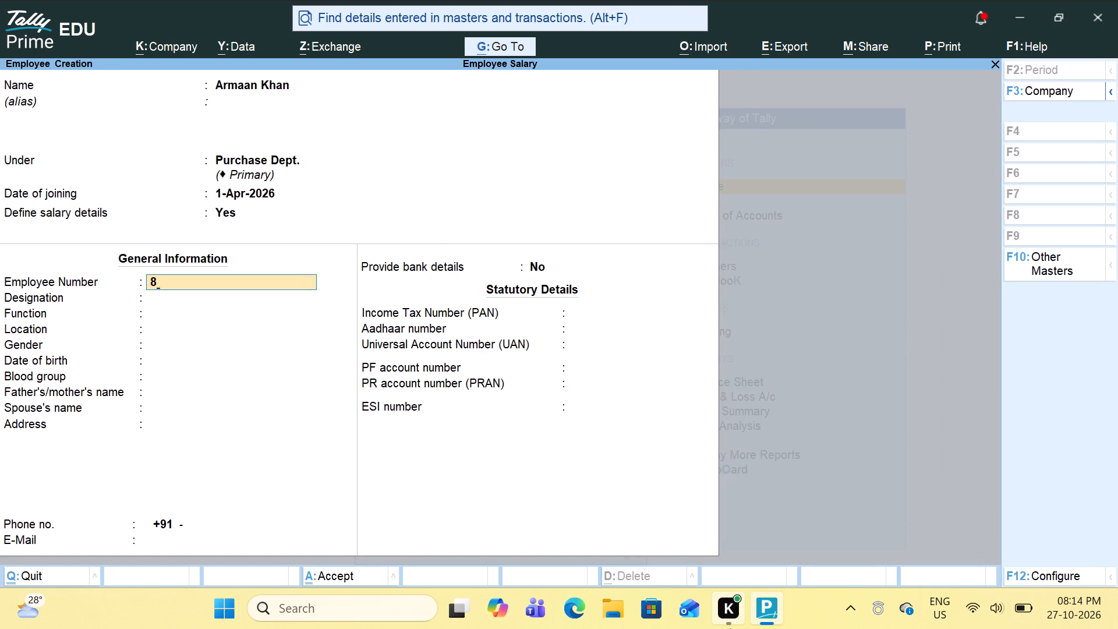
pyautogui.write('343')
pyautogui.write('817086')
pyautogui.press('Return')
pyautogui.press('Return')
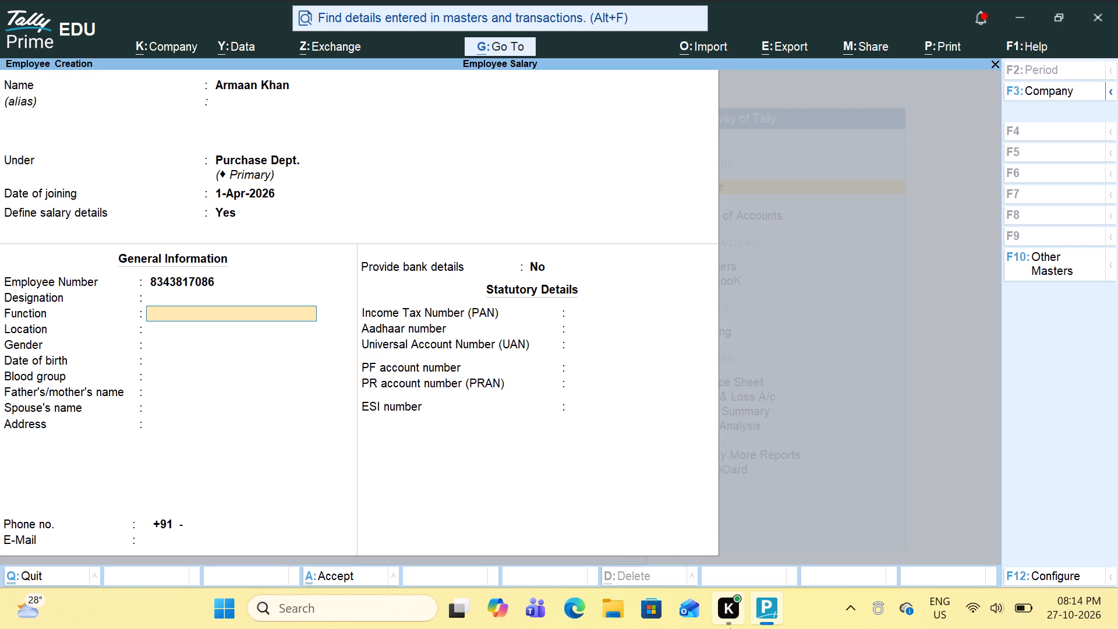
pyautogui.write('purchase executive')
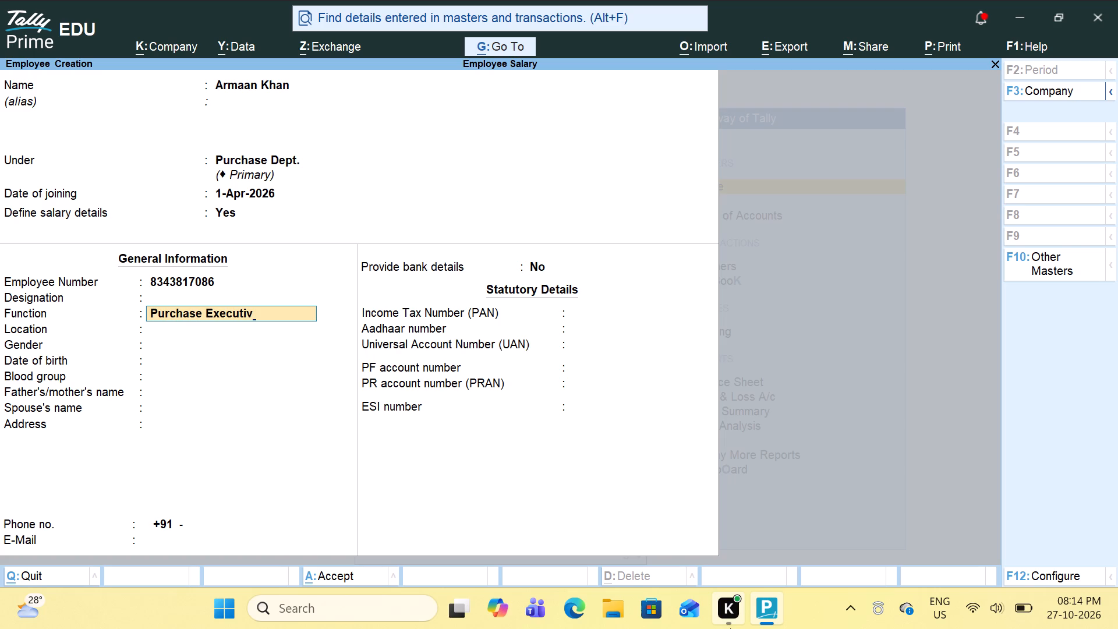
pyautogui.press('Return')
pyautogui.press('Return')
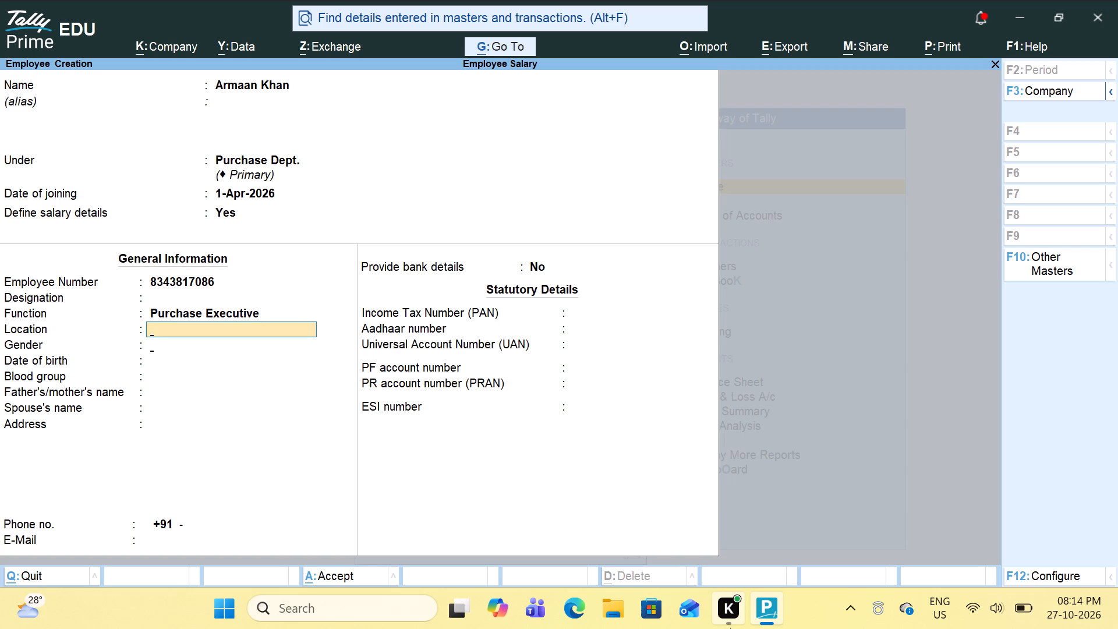
# Set the gender to Male and the blood group to Unknown, leaving date of birth, parent's and spouse's names and address blank.
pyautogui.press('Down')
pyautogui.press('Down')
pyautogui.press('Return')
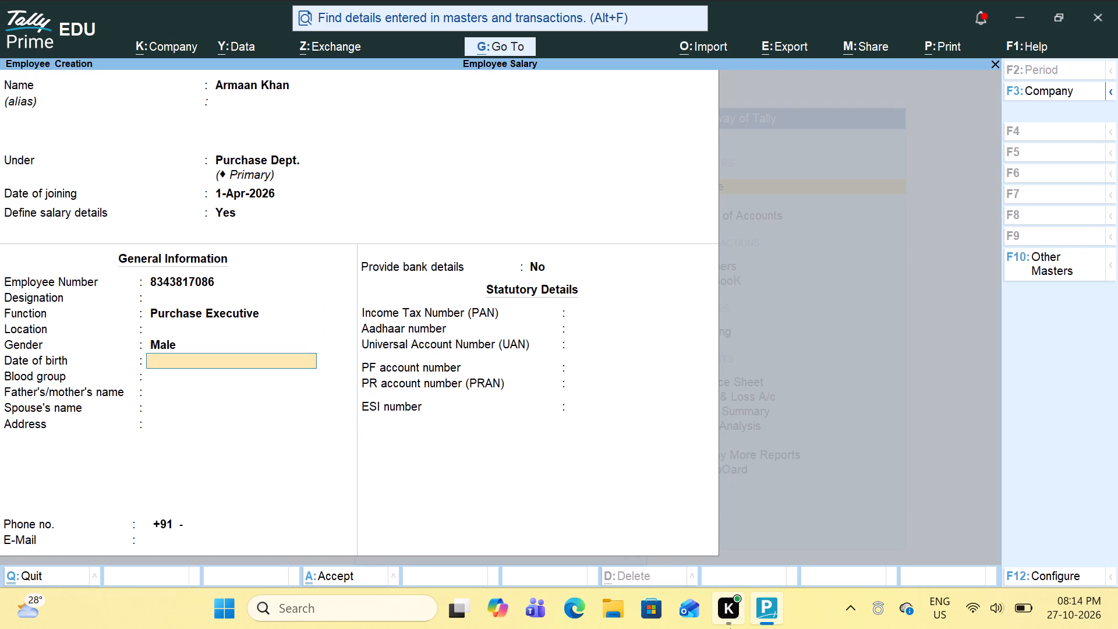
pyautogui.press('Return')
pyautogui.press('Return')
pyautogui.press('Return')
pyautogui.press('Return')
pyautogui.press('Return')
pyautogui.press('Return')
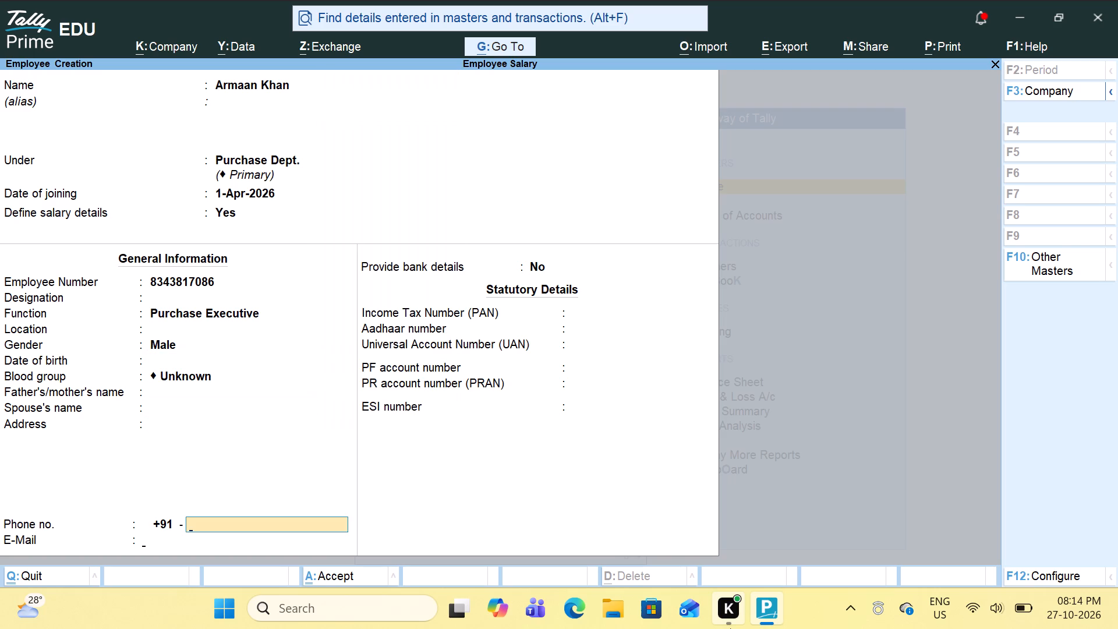
# Leave the employee's phone number and e-mail blank and set the option to provide bank details to Yes.
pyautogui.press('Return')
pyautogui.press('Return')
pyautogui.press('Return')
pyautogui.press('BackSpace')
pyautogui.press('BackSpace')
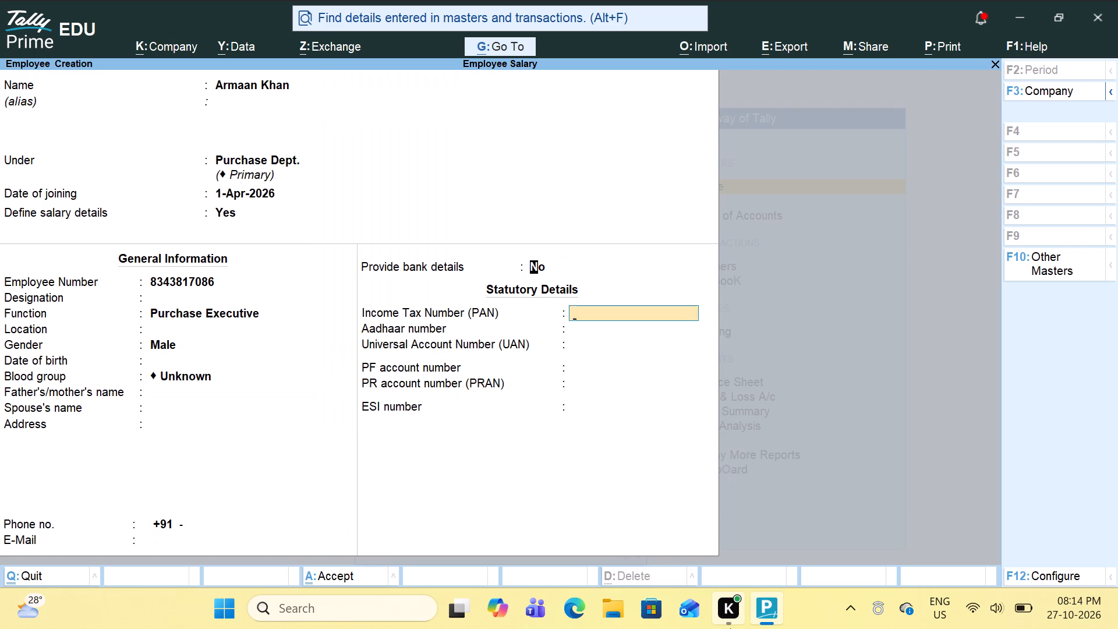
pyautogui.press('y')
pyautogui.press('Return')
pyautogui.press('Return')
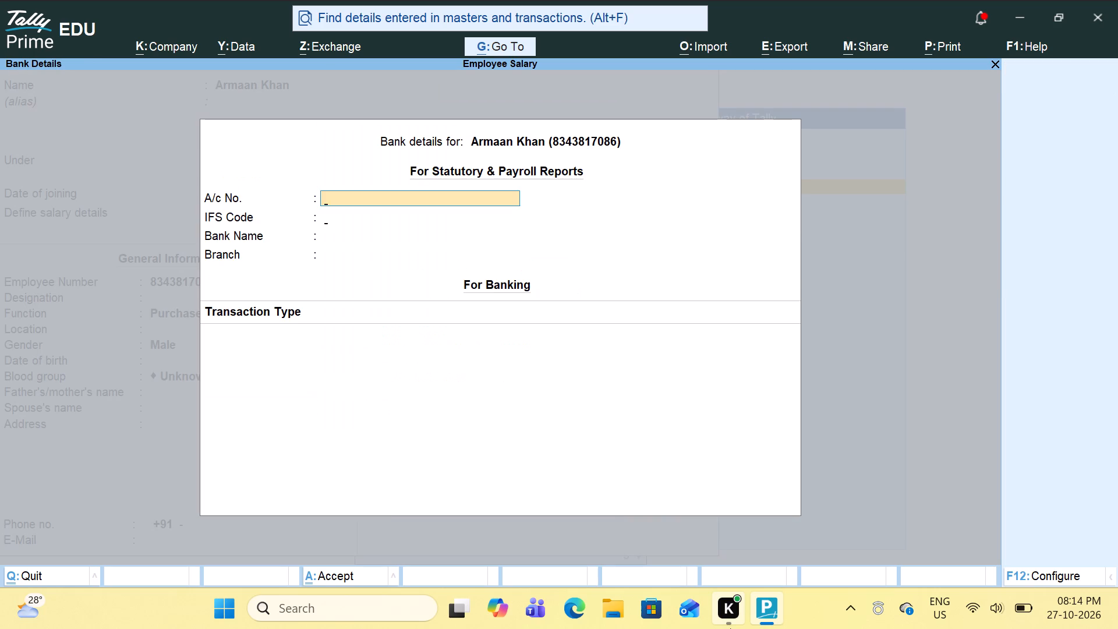
# Leave account details blank with bank name Not Applicable, and add an e-Fund Transfer transaction type with company bank All Items.
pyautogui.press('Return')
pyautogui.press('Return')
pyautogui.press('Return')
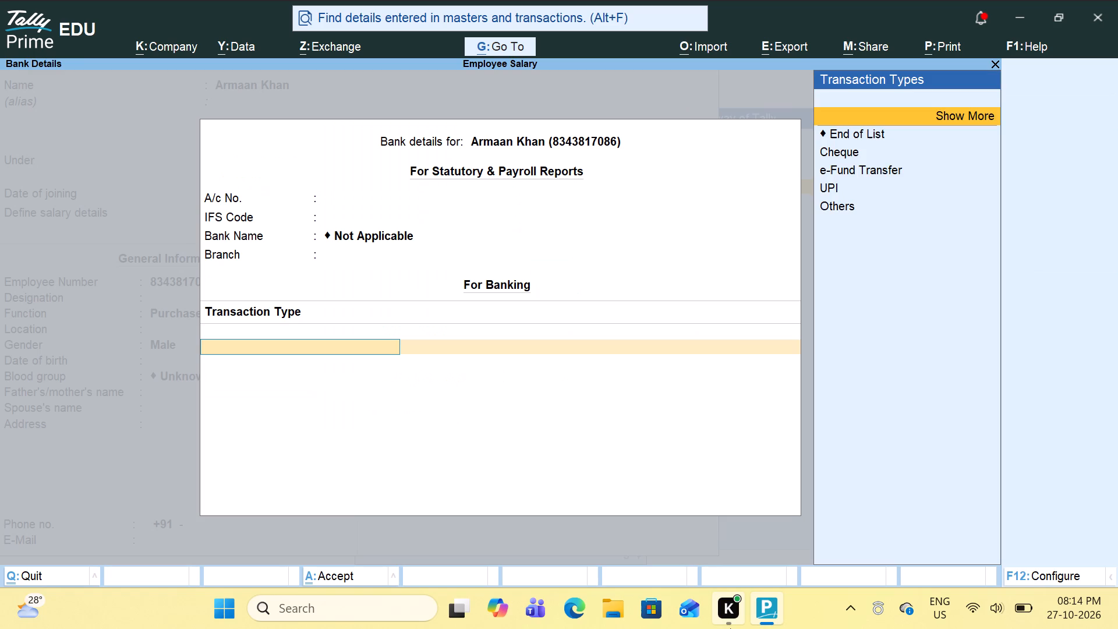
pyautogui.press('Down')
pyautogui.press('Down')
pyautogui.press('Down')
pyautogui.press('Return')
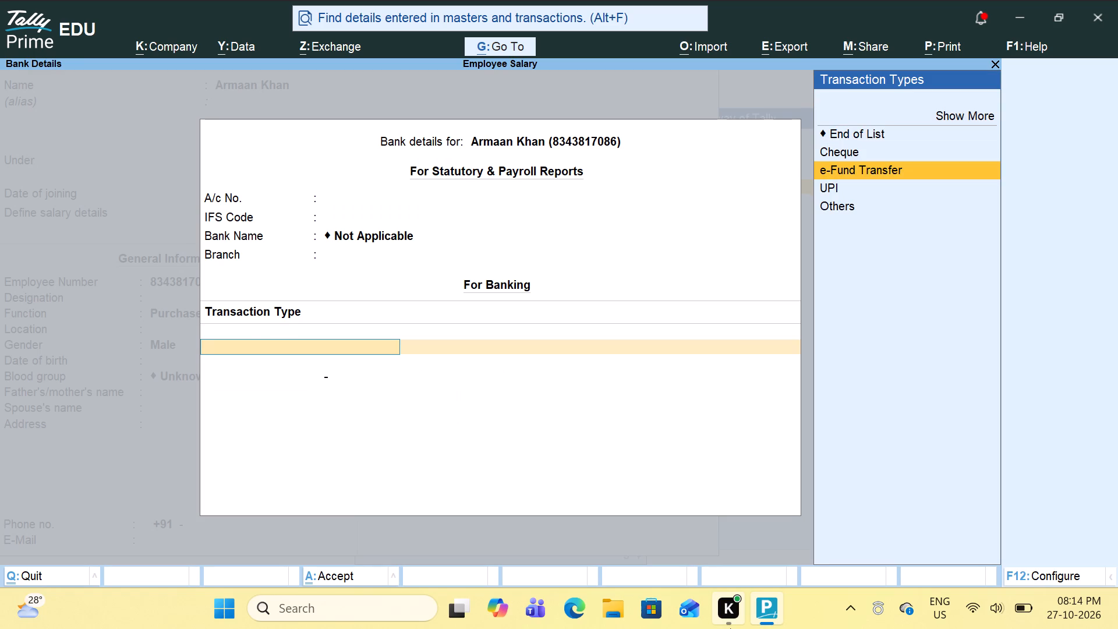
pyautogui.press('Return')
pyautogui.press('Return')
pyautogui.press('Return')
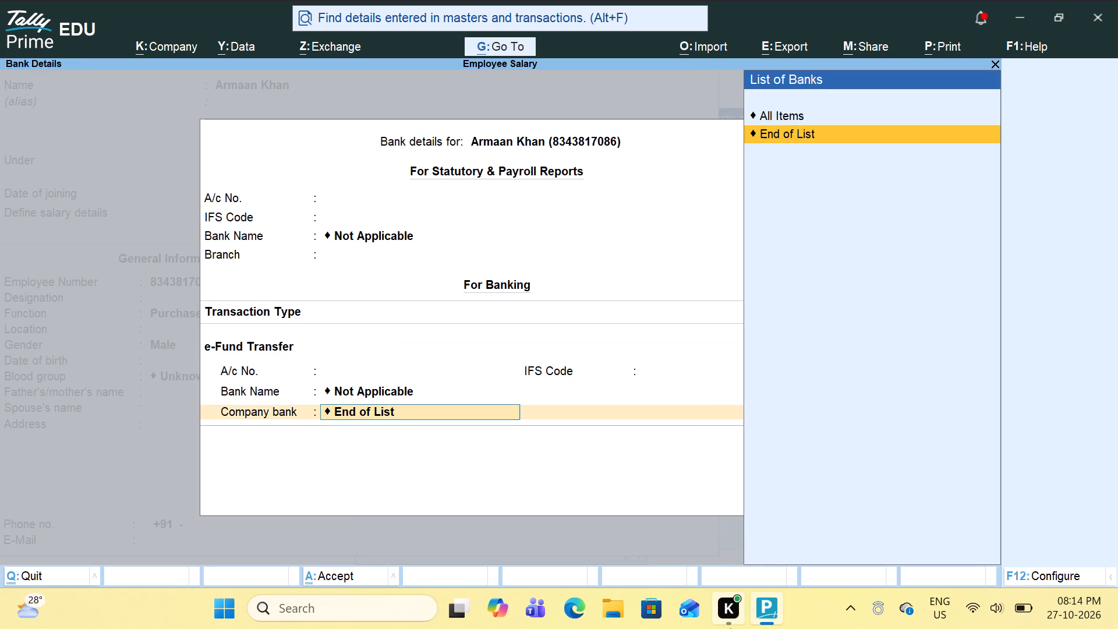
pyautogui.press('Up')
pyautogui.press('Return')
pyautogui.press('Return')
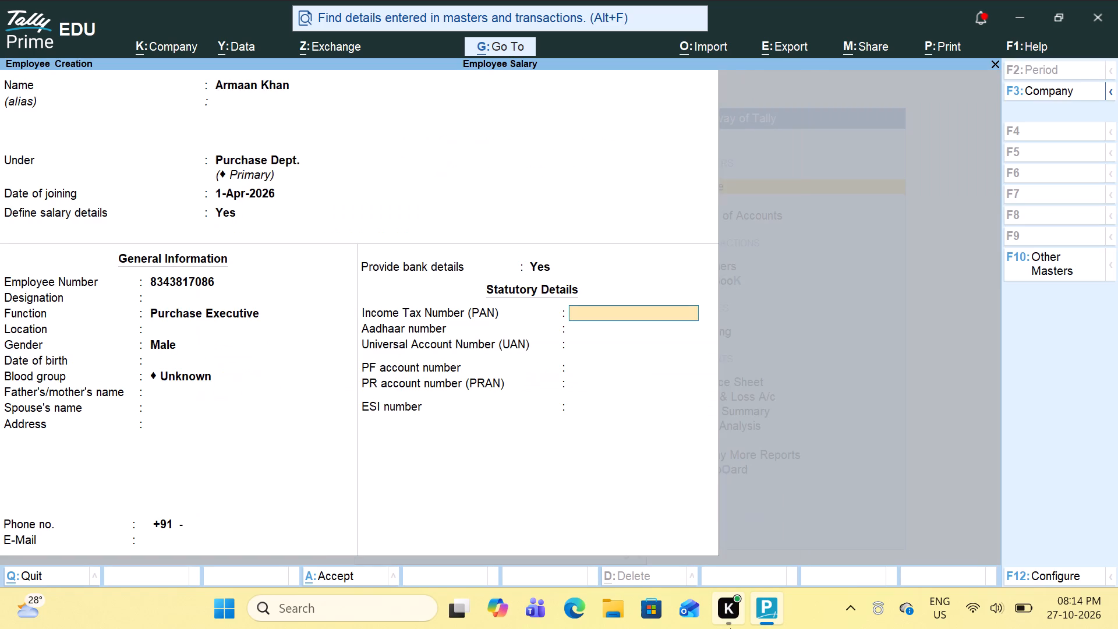
# Leave all statutory details blank, save the Purchase Dept. employee and return to the Gateway of Tally.
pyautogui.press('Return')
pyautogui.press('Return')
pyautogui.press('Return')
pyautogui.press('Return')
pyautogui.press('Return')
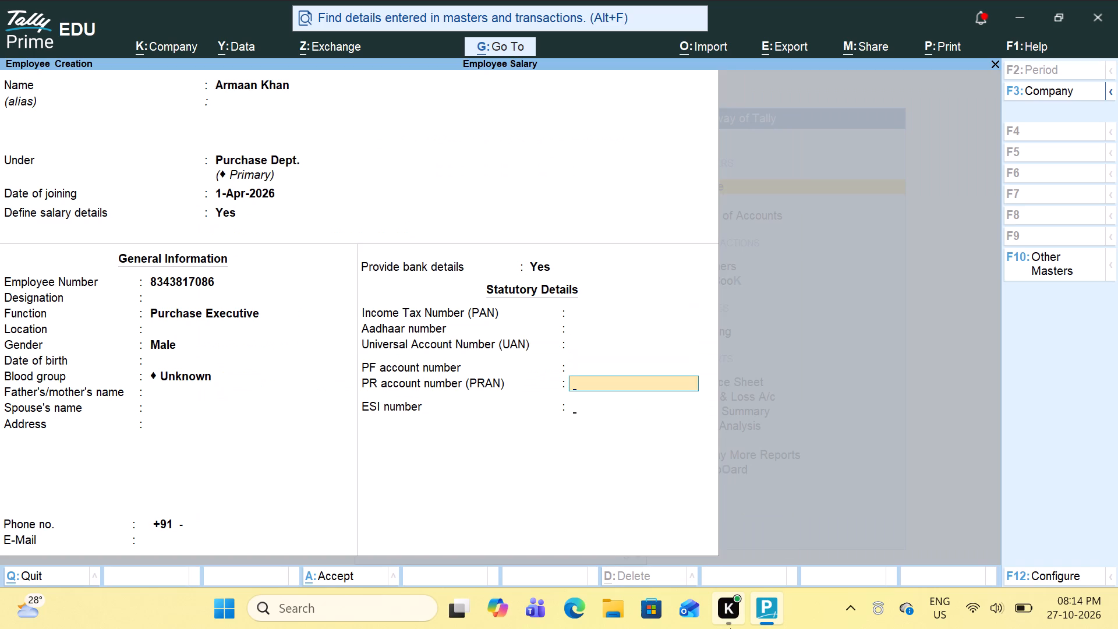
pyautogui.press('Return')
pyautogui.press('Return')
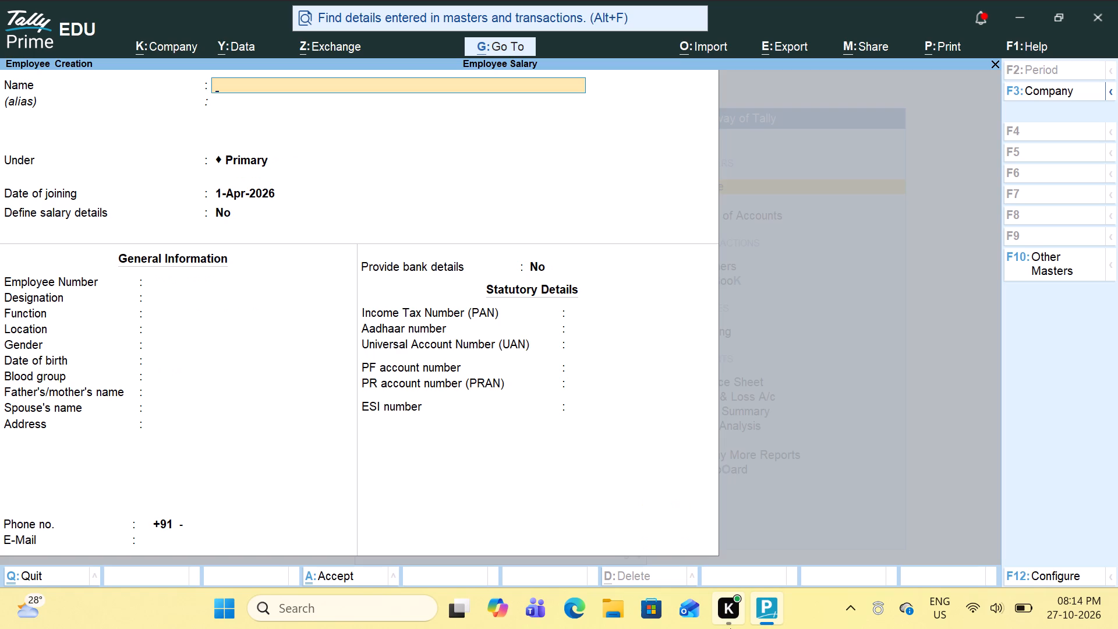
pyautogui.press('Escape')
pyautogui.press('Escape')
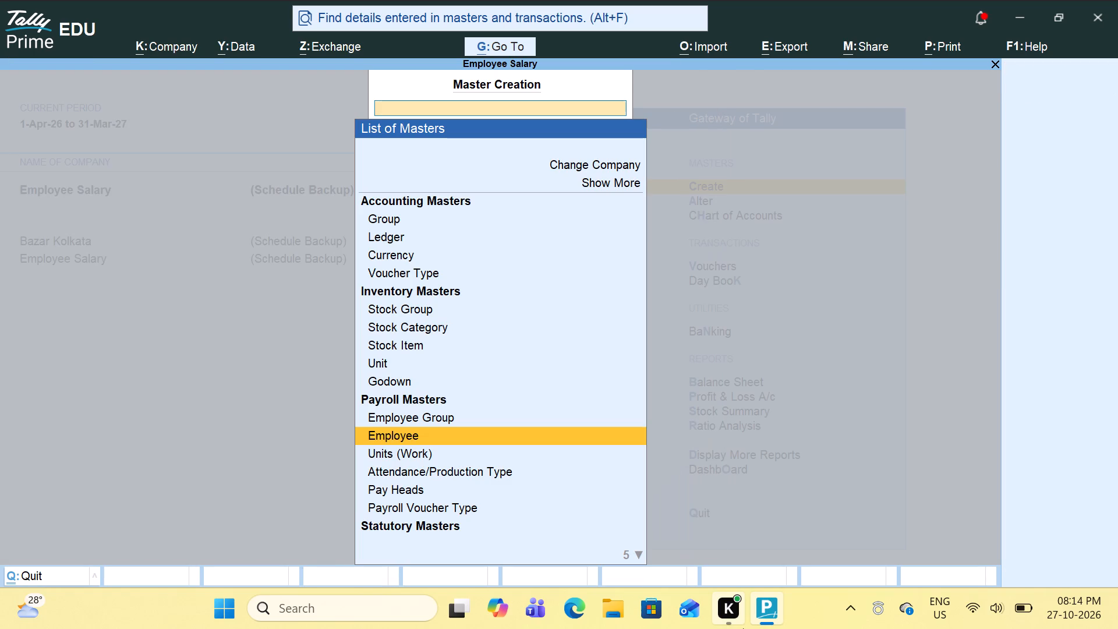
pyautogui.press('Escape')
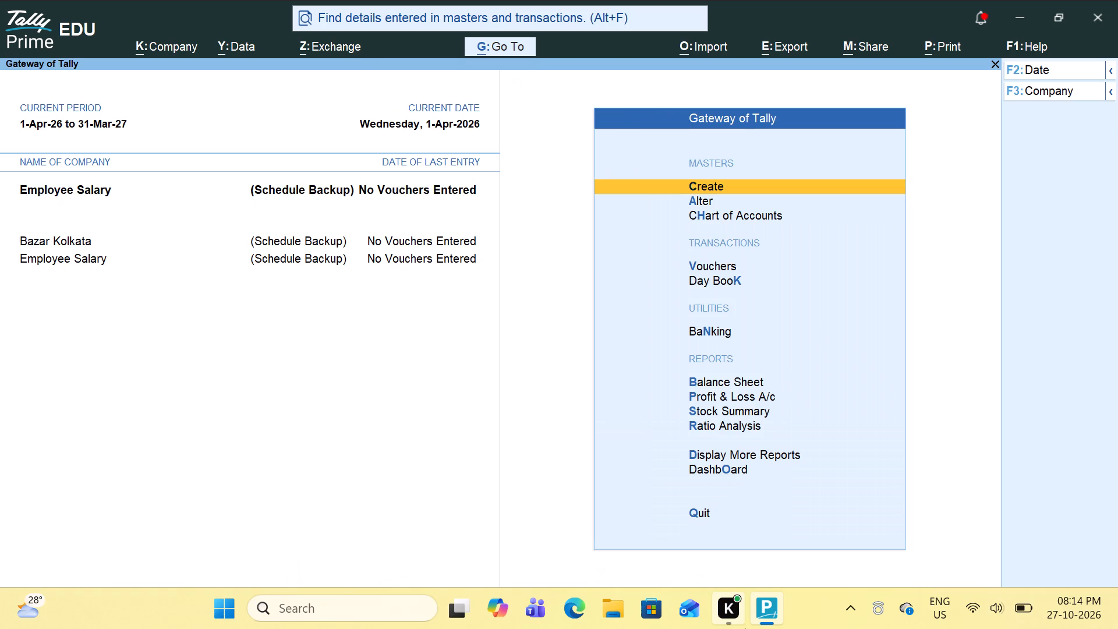
# Start a new voucher and change its type to the payroll voucher Attendance.
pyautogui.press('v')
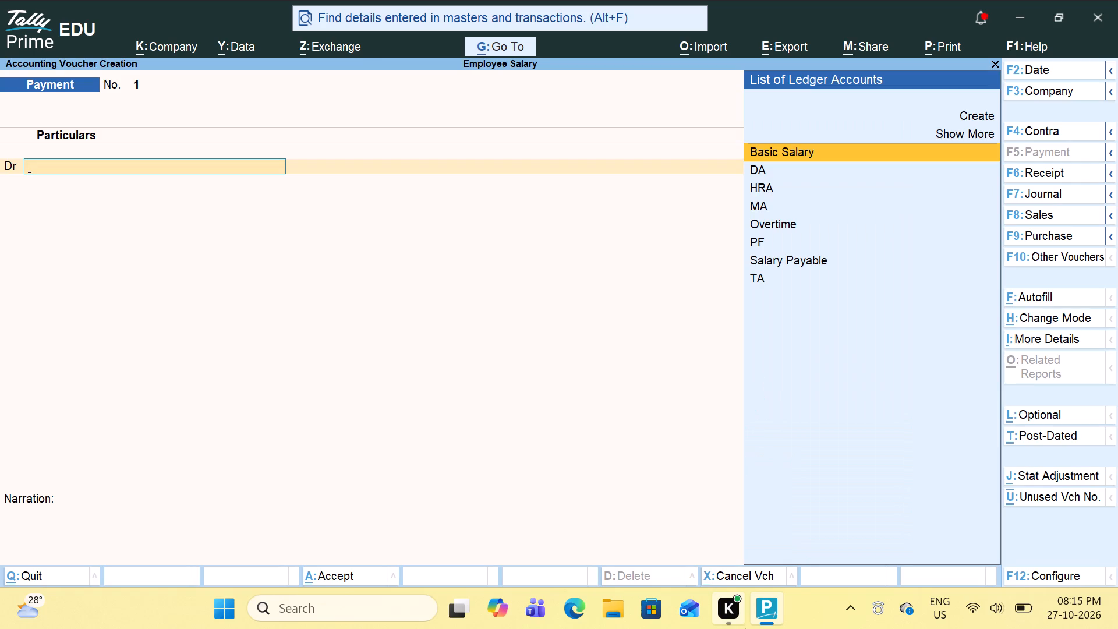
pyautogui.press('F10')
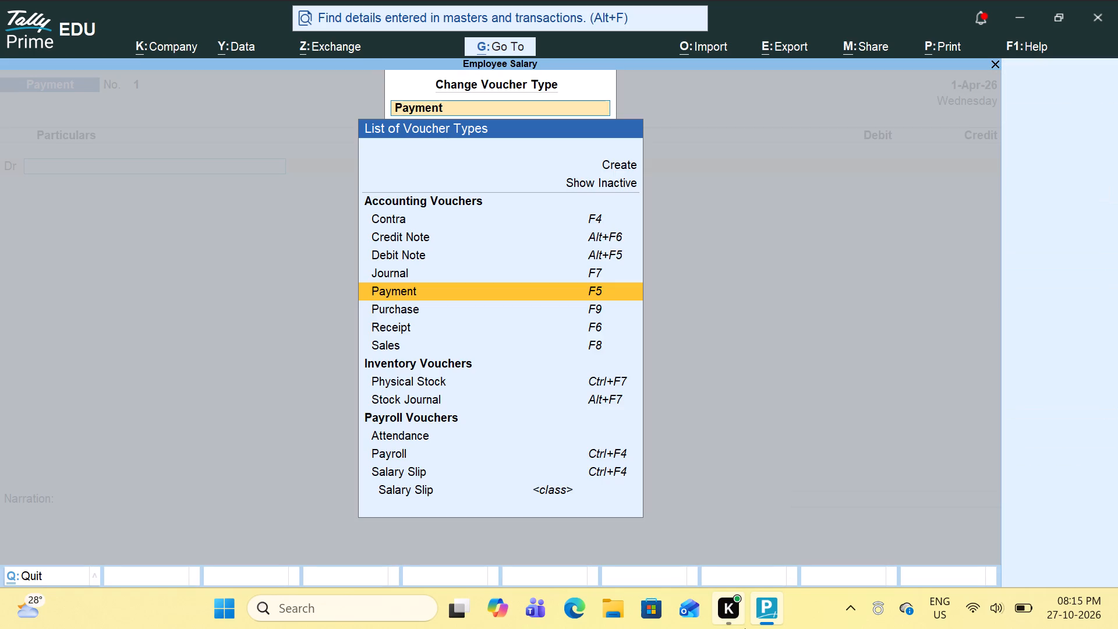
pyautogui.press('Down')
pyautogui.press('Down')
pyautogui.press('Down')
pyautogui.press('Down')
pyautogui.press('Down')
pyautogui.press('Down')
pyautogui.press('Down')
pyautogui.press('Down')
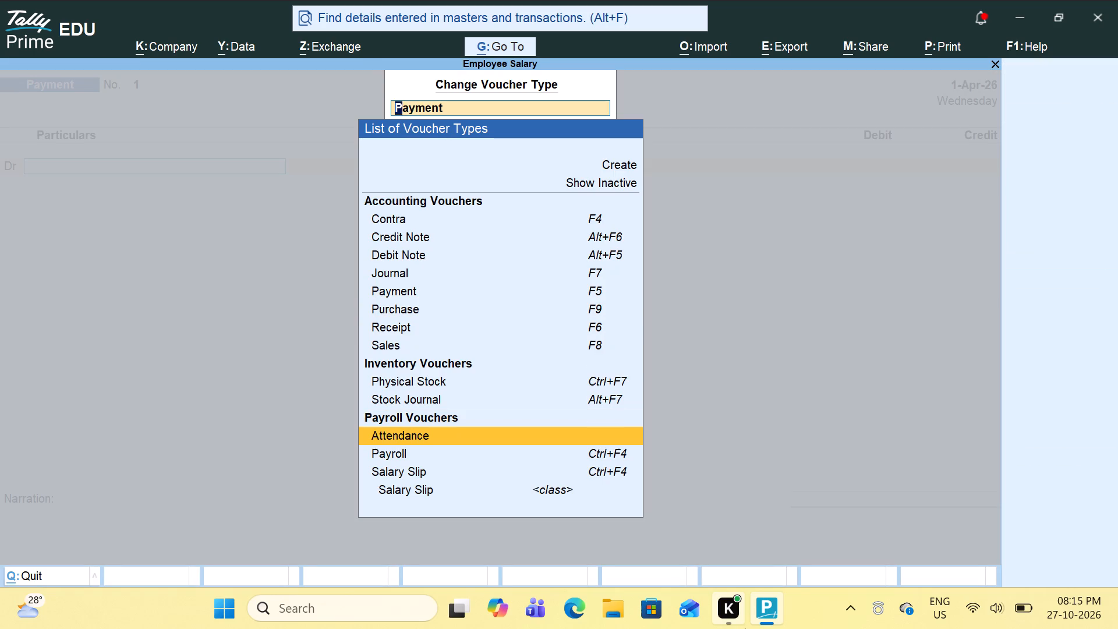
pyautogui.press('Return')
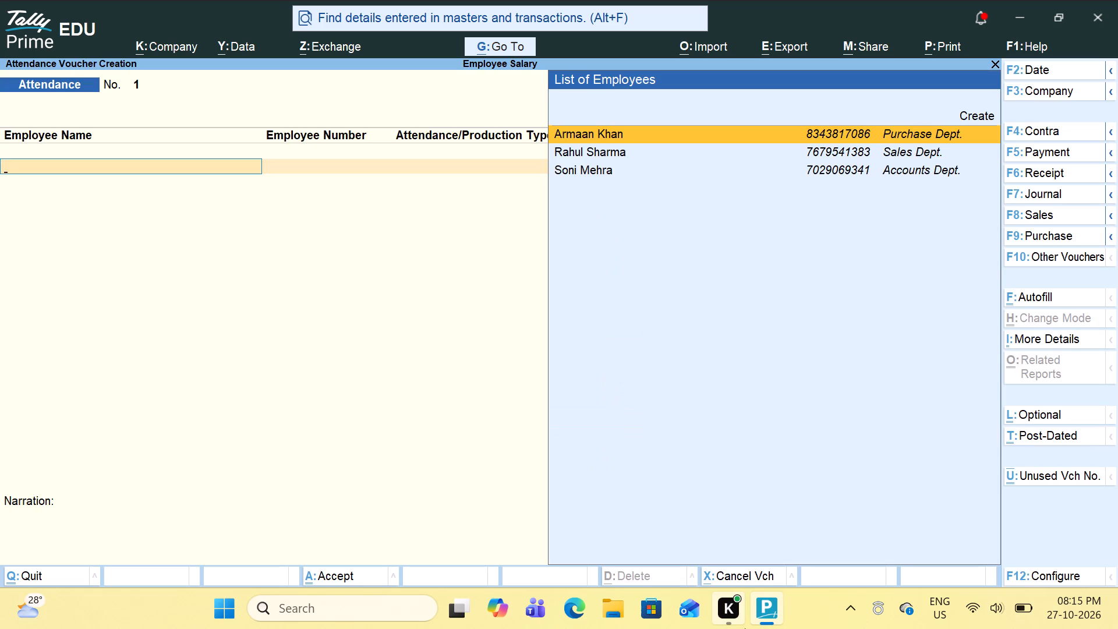
# Record 1 day of Leave for the Sales Dept. employee in the attendance voucher.
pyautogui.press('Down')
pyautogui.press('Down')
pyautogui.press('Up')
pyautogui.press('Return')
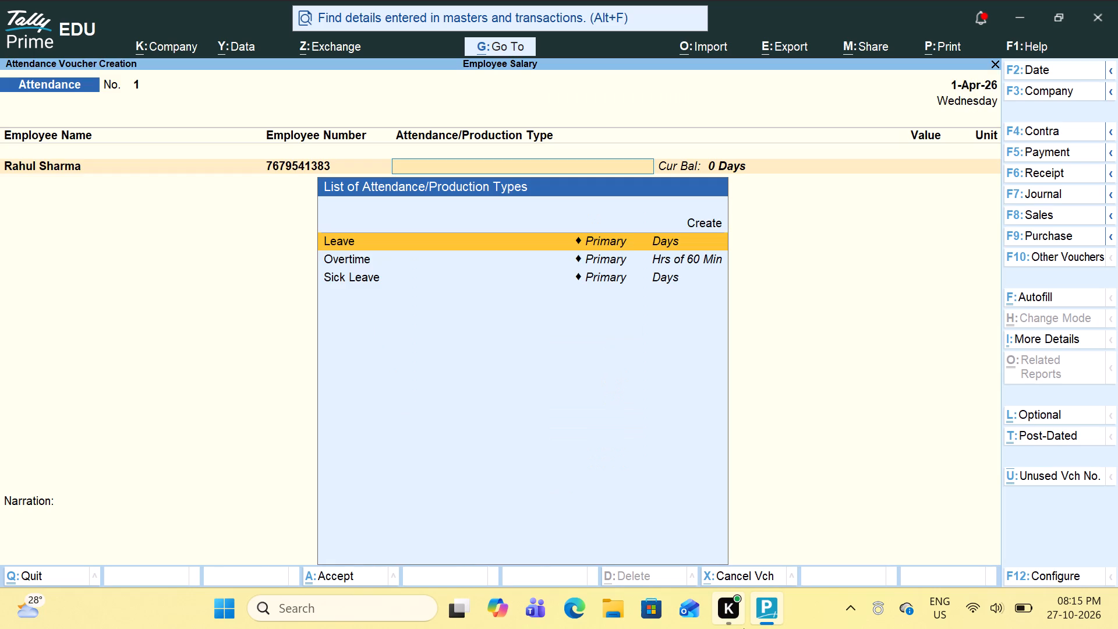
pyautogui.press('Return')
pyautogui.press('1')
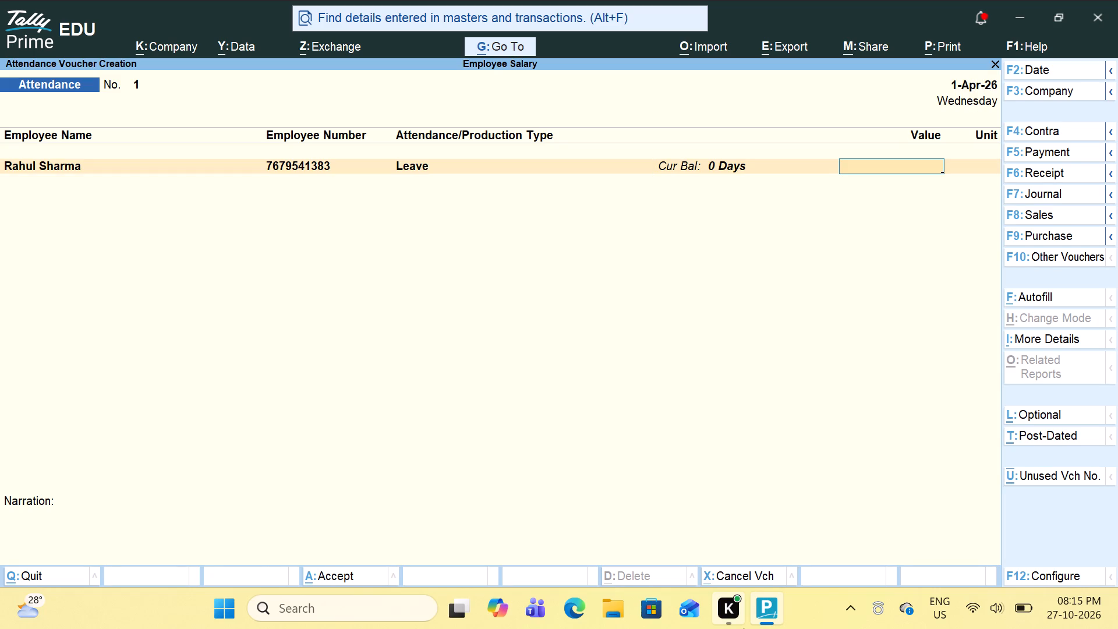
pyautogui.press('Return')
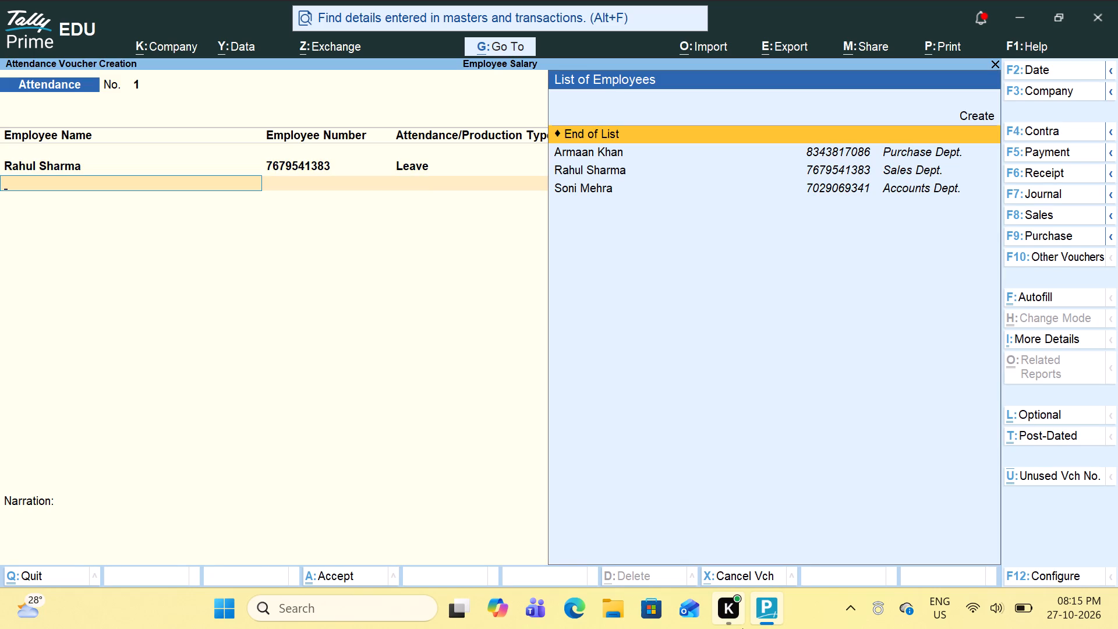
# Add an Overtime entry of 20 hours for the same Sales Dept. employee.
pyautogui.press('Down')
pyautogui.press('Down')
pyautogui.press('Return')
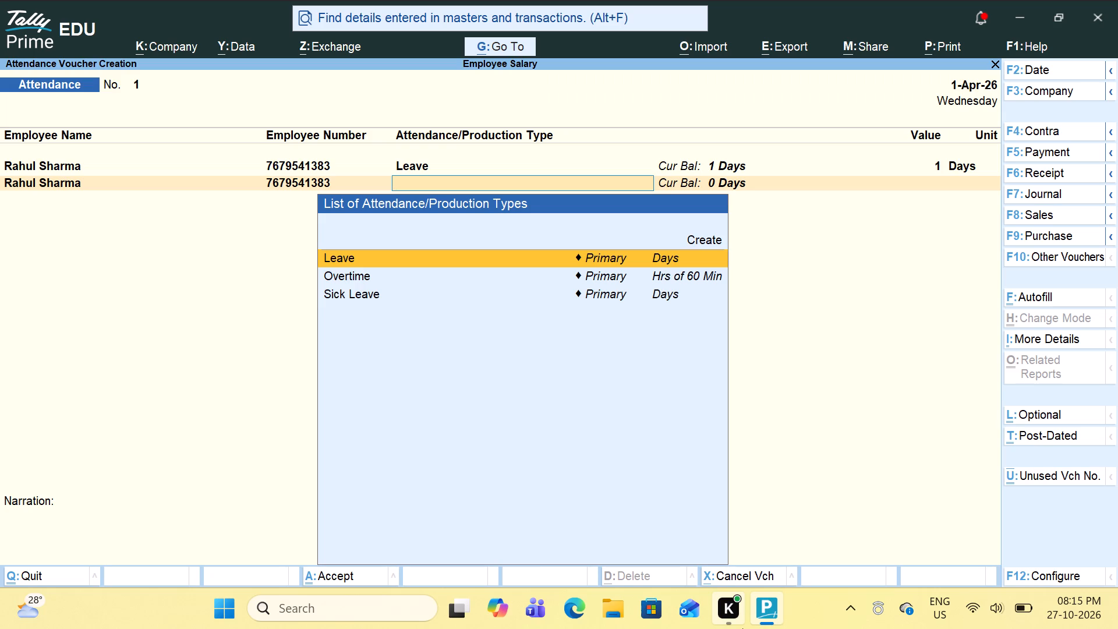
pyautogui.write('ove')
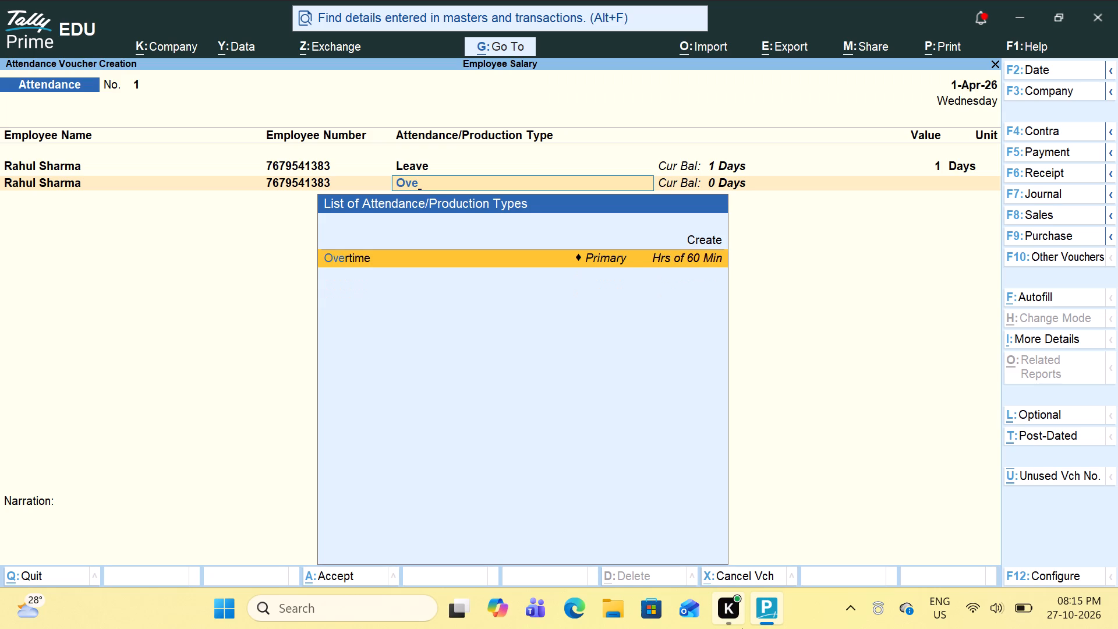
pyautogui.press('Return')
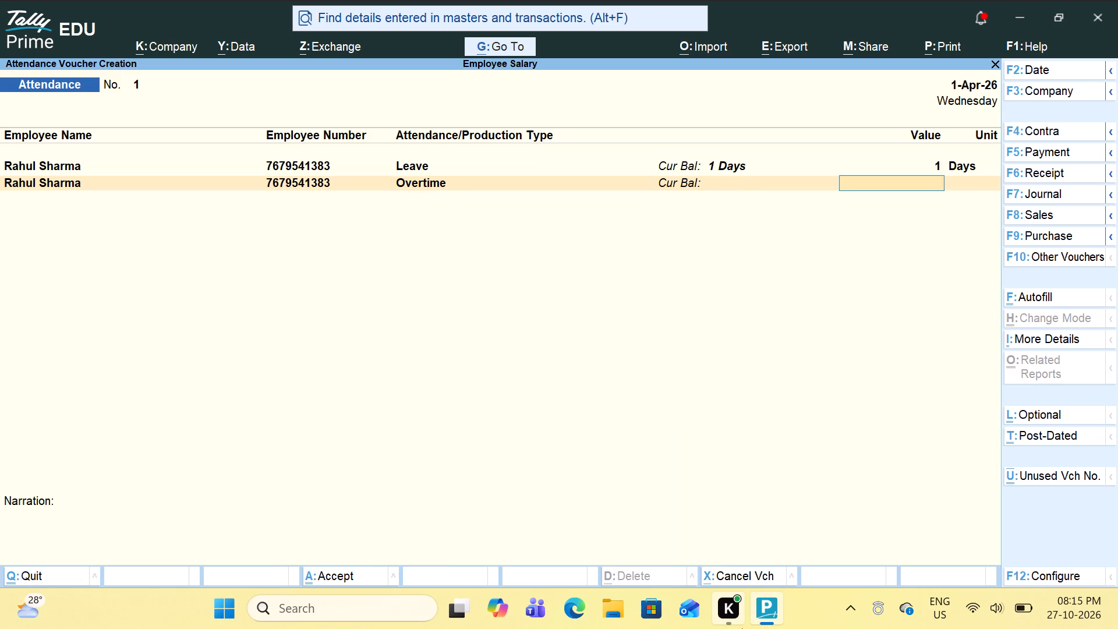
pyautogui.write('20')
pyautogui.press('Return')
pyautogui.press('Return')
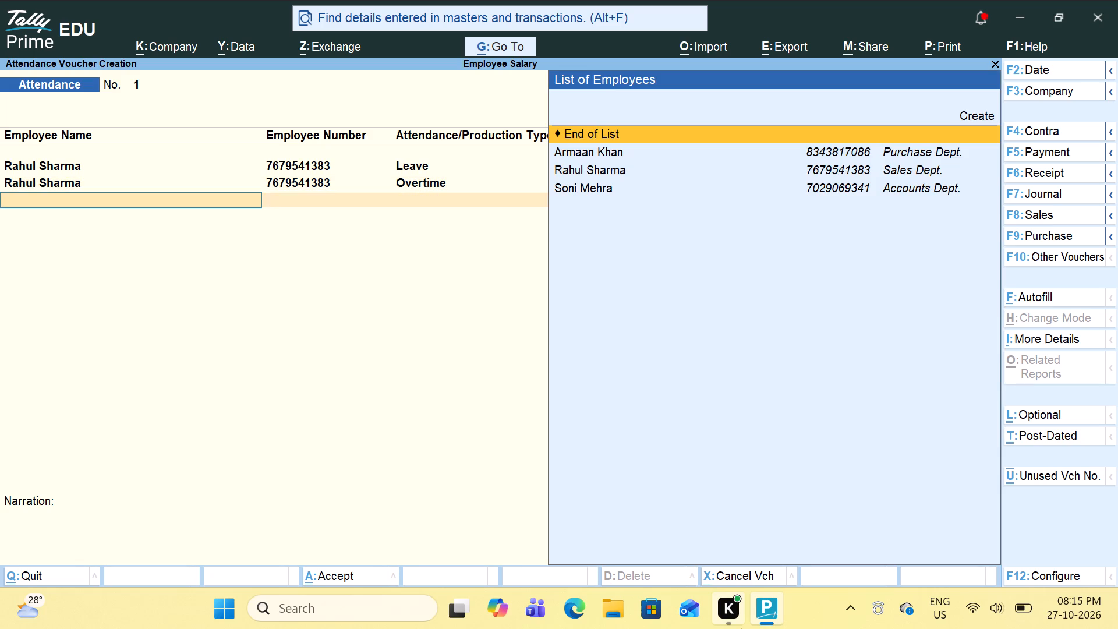
# Add a Sick Leave entry of 0 days for the Sales Dept. employee, end the list and save the voucher without narration.
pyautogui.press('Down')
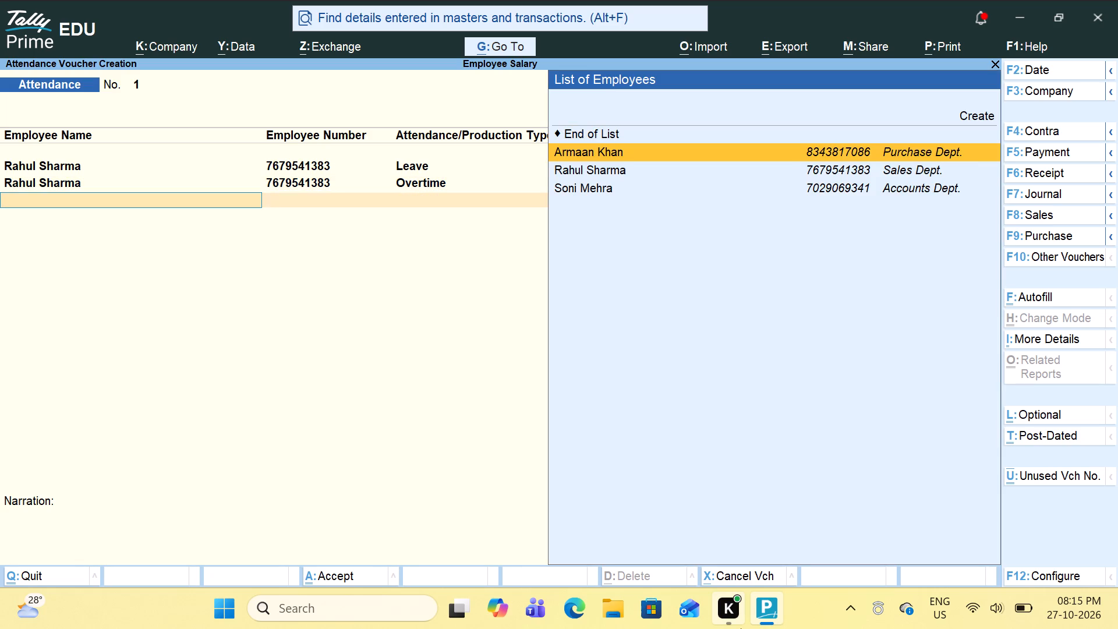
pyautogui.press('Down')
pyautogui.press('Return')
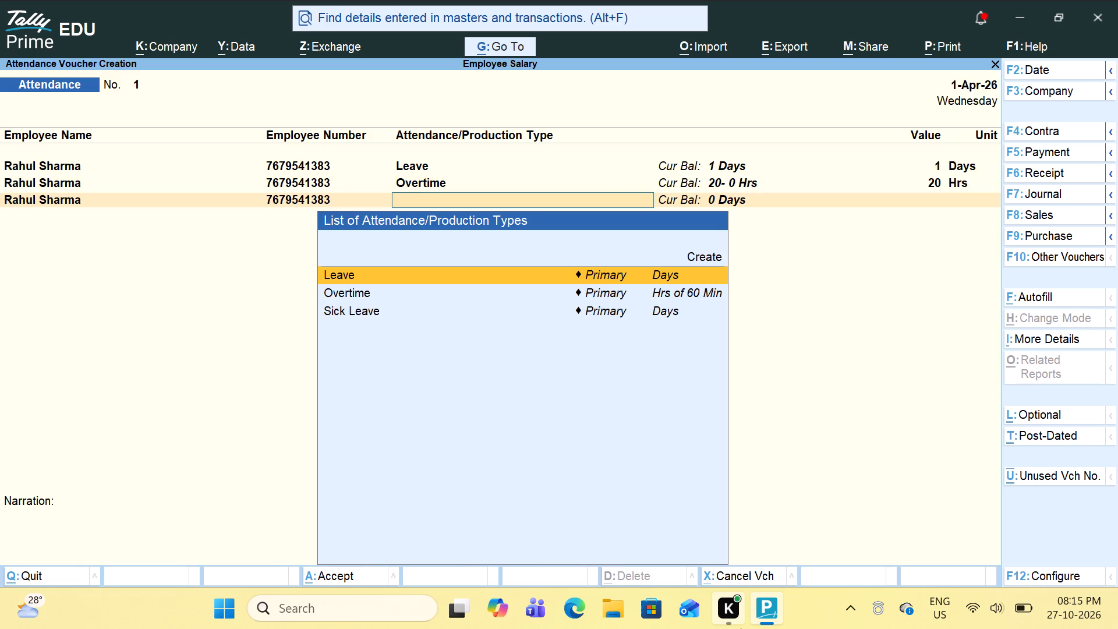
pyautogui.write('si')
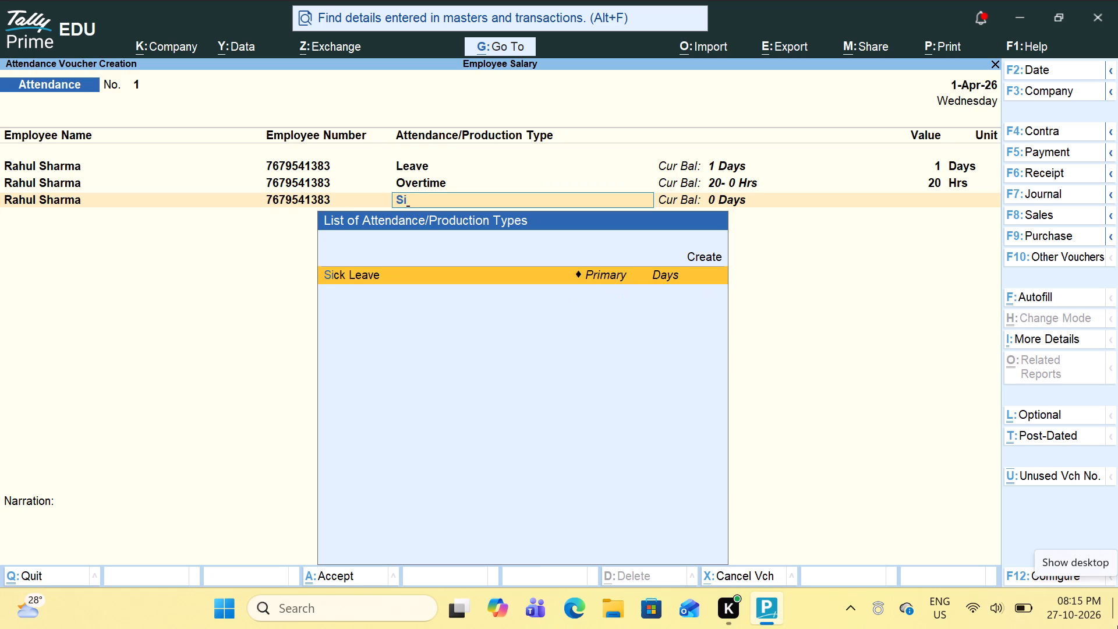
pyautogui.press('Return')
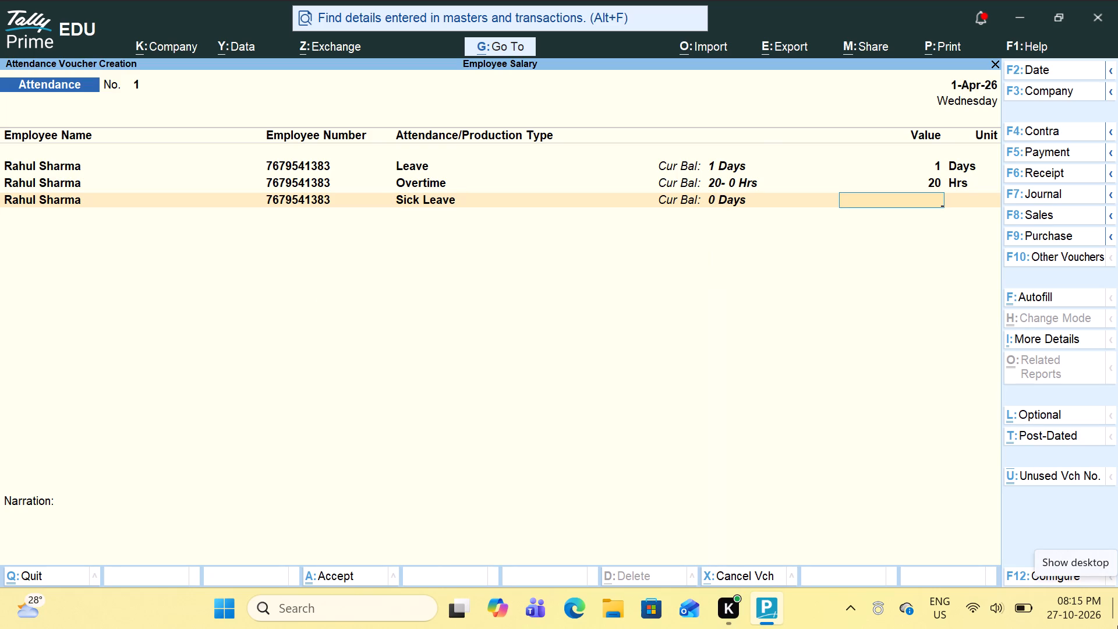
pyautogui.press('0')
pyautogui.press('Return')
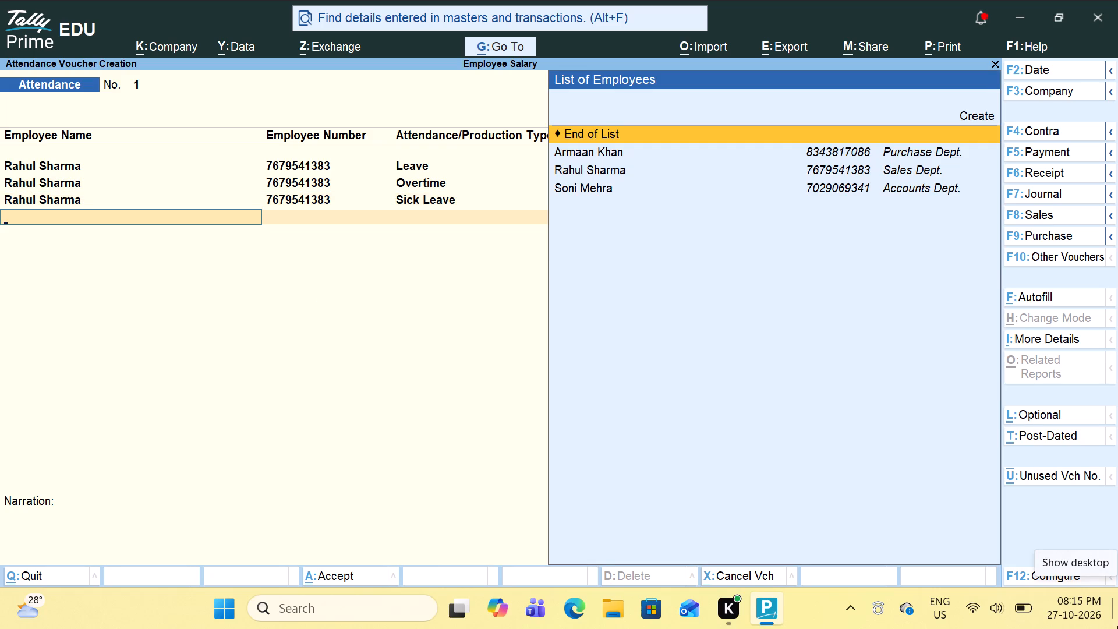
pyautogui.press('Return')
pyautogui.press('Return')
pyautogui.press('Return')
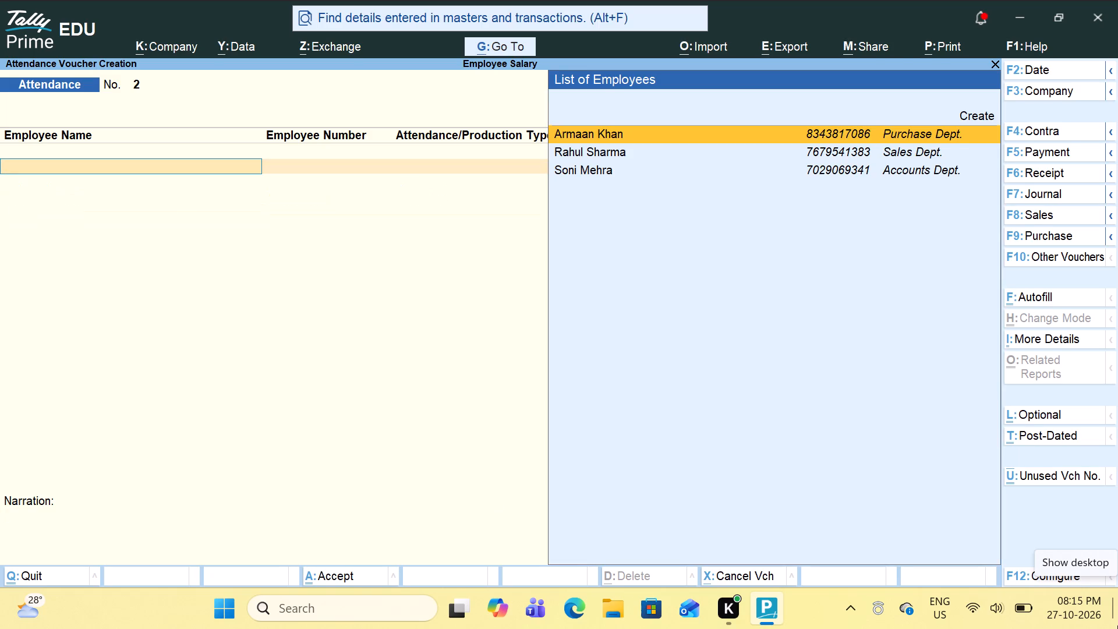
# Record 0 days of Leave for the Accounts Dept. employee in the new attendance voucher.
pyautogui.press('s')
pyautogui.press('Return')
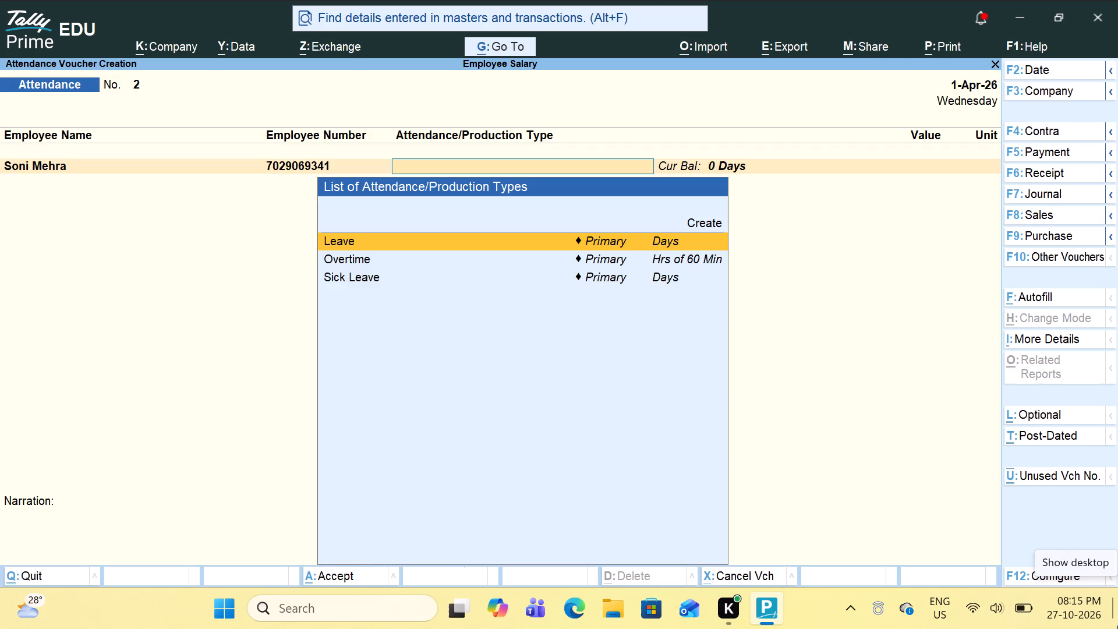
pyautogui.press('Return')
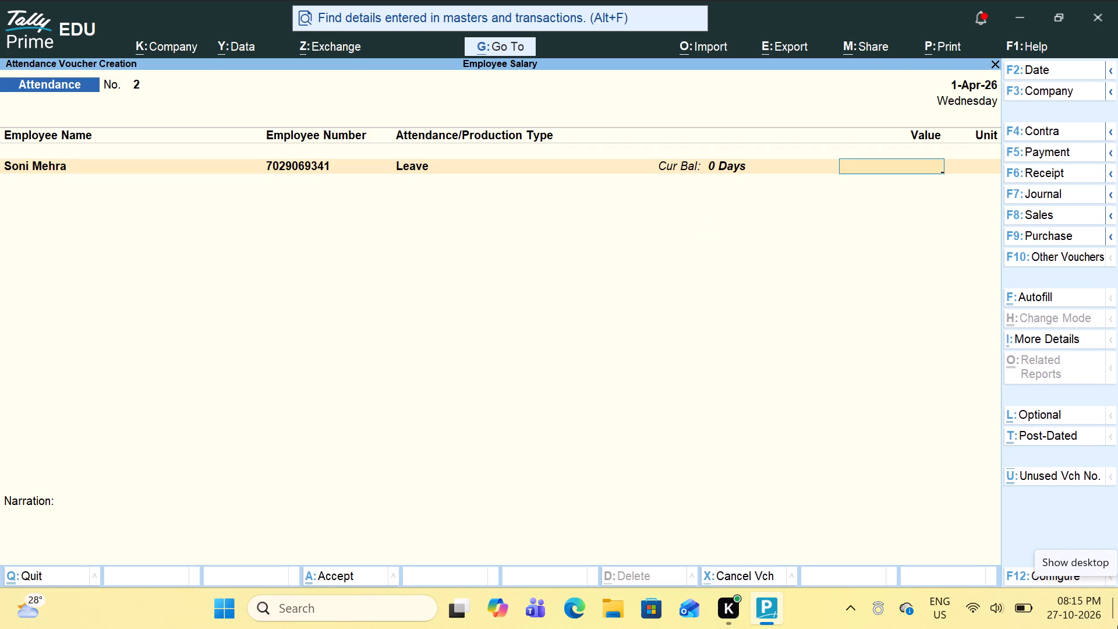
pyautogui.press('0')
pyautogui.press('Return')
# Add a Sick Leave entry of 2 days for the Accounts Dept. employee in the attendance voucher.
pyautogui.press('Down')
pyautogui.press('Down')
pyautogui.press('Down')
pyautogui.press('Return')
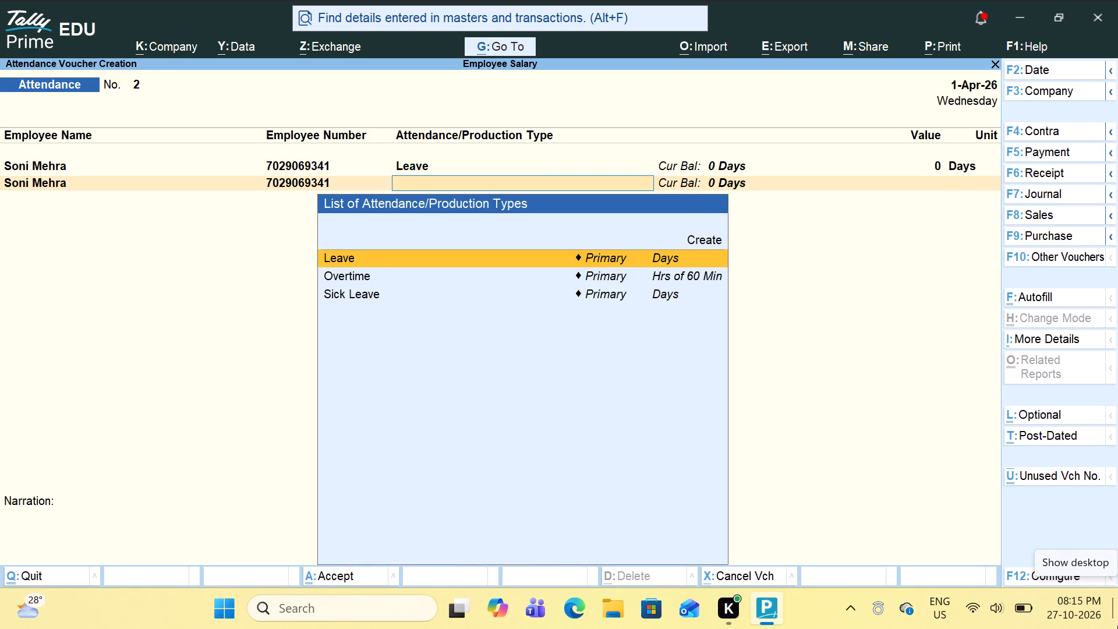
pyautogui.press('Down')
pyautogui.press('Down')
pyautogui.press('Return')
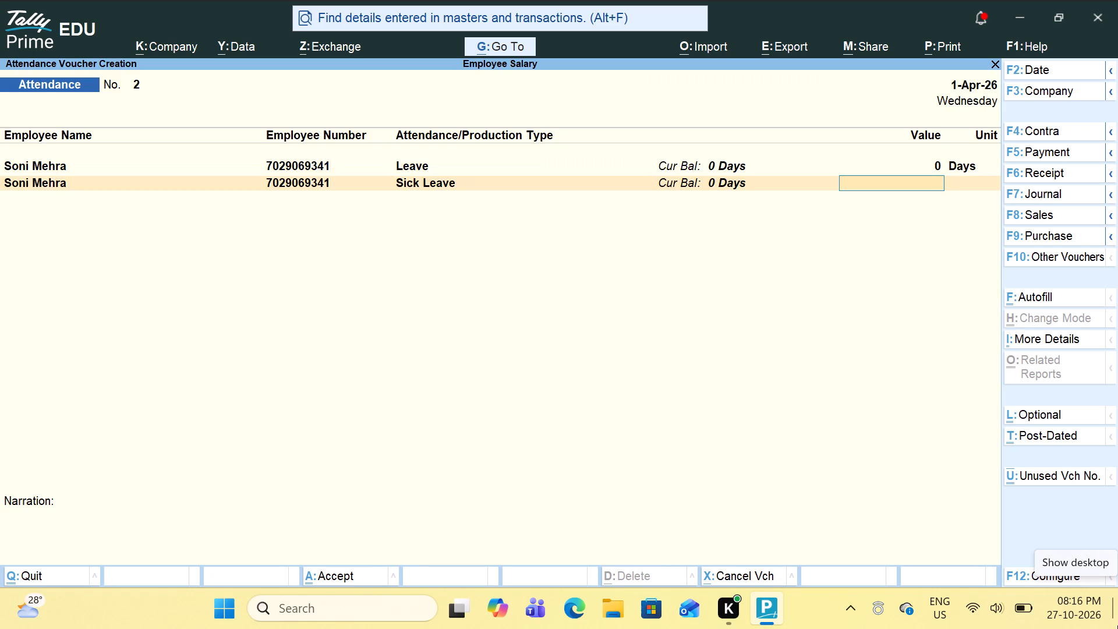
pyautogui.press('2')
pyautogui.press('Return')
# Add an Overtime entry of 17 hours for the Accounts Dept. employee and save the attendance voucher without narration.
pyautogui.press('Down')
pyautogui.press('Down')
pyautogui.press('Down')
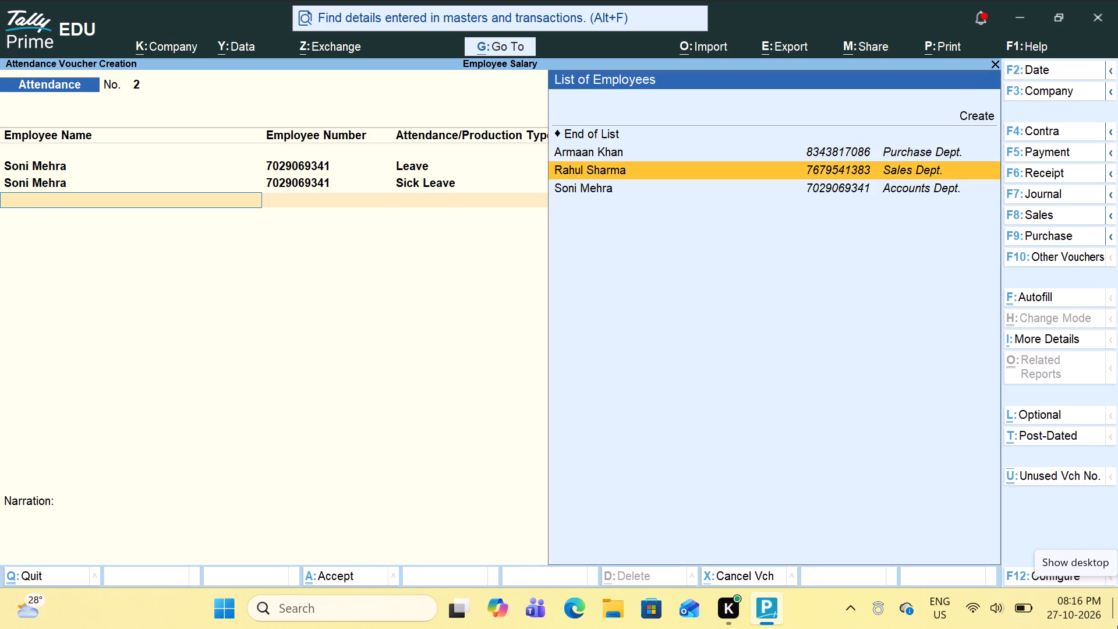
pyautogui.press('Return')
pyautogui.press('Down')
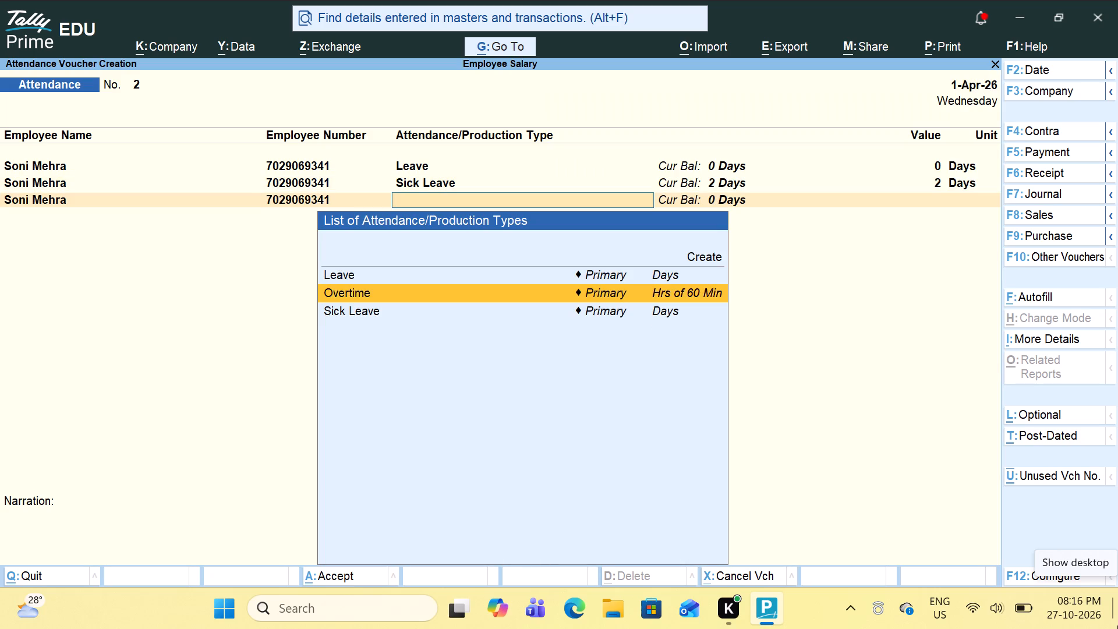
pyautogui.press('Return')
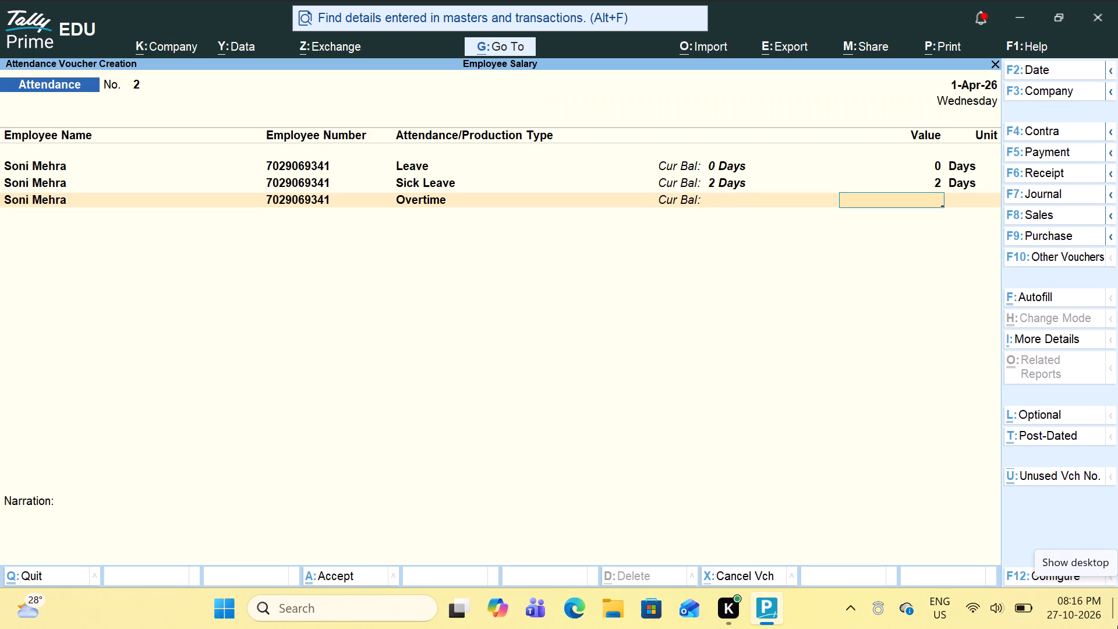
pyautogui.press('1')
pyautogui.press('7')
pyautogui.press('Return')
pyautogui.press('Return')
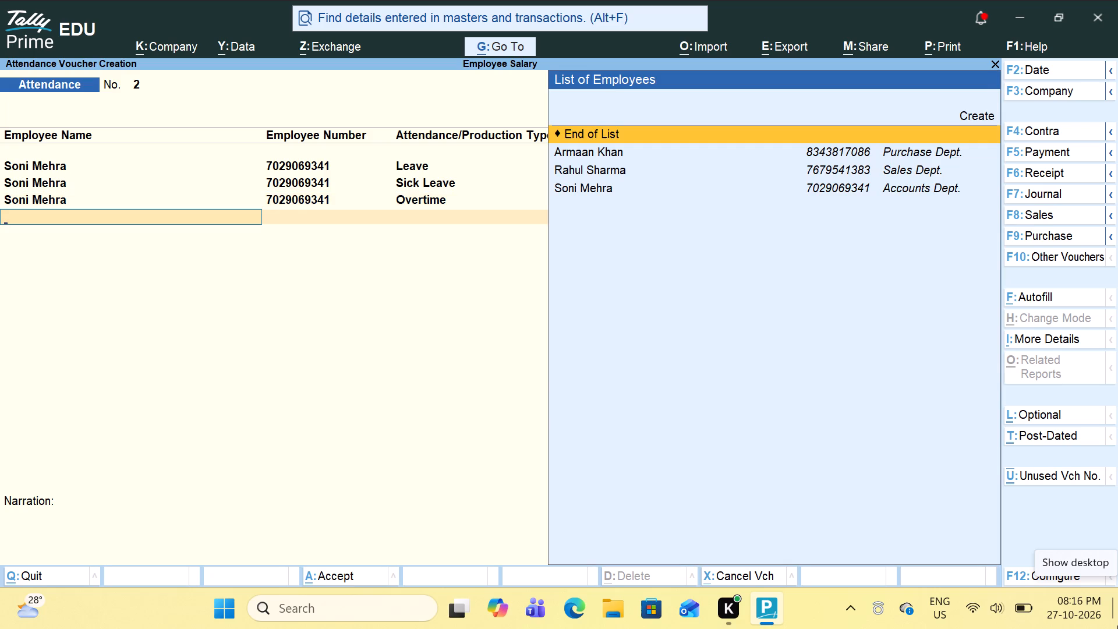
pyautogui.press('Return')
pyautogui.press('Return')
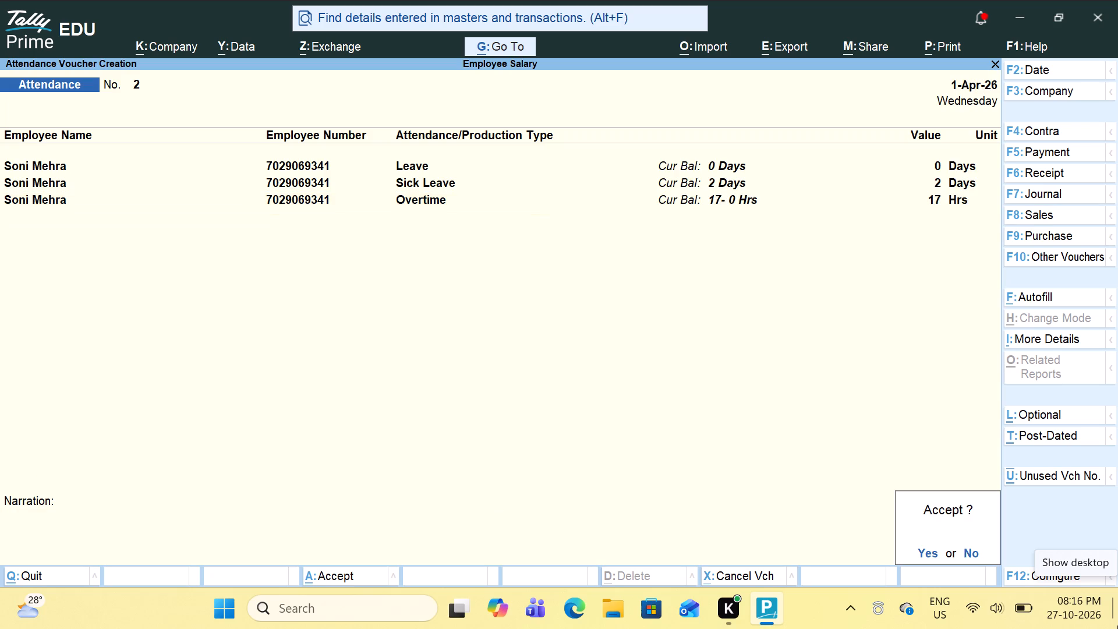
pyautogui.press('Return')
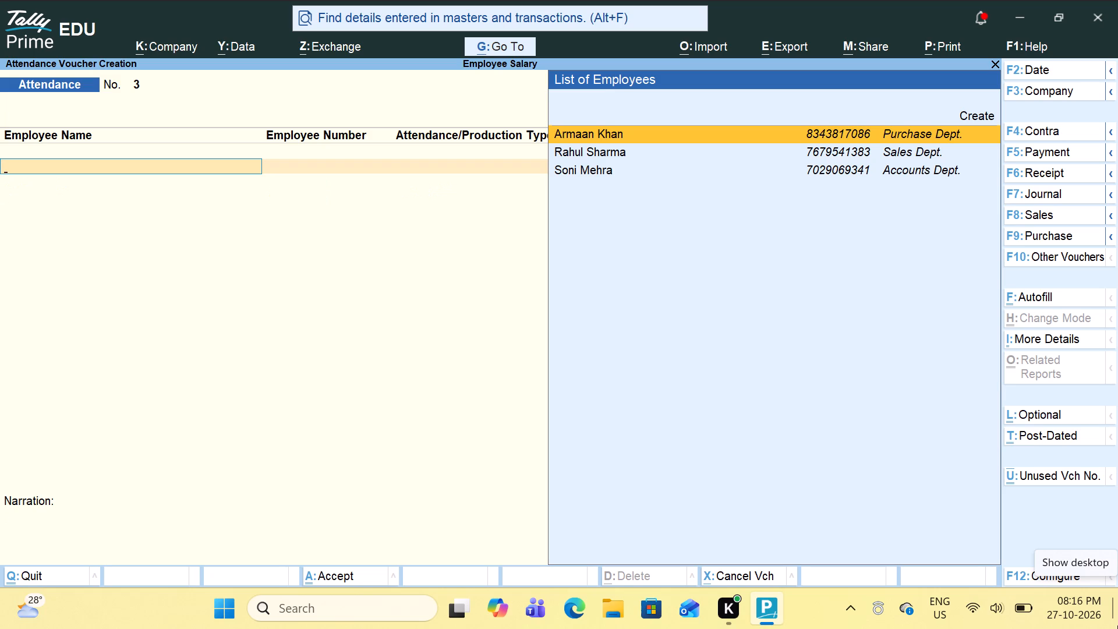
# Record 1 day of Leave for the Purchase Dept. employee in the new attendance voucher.
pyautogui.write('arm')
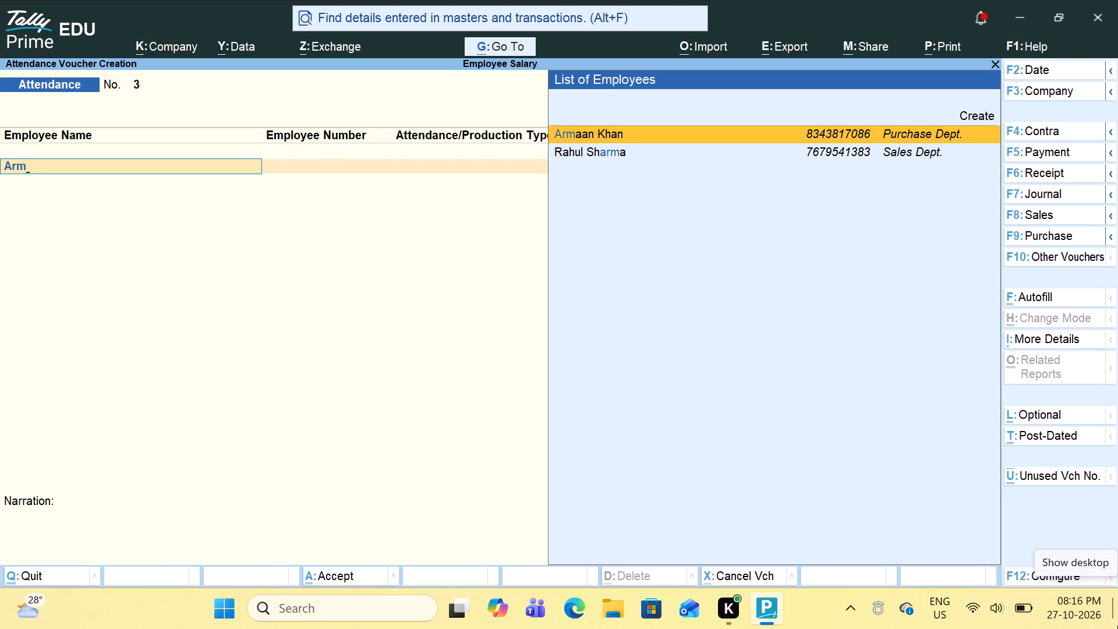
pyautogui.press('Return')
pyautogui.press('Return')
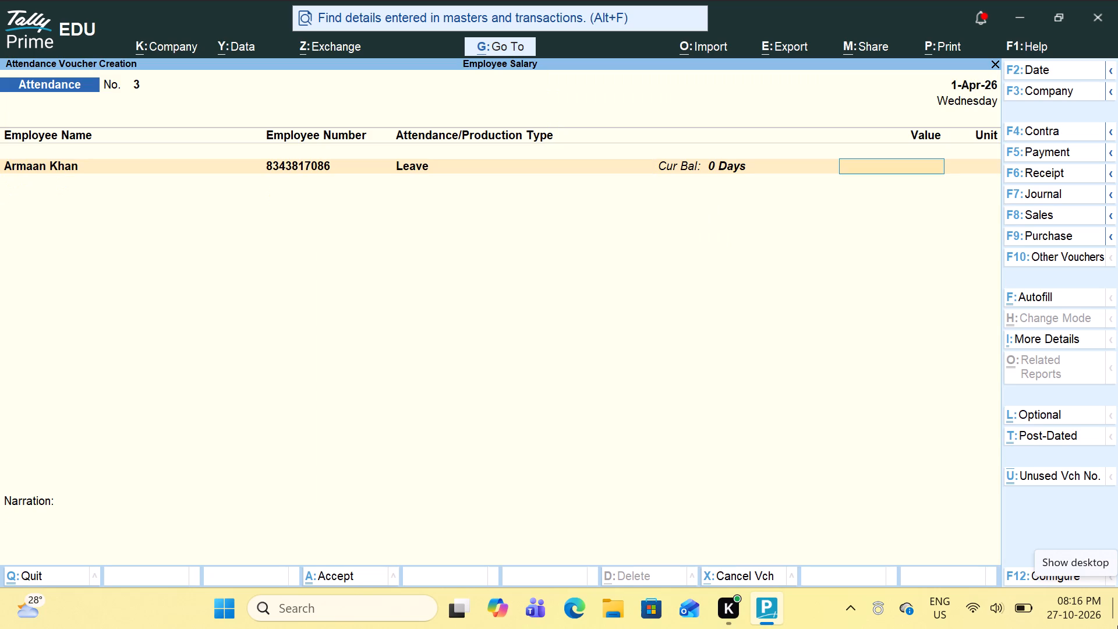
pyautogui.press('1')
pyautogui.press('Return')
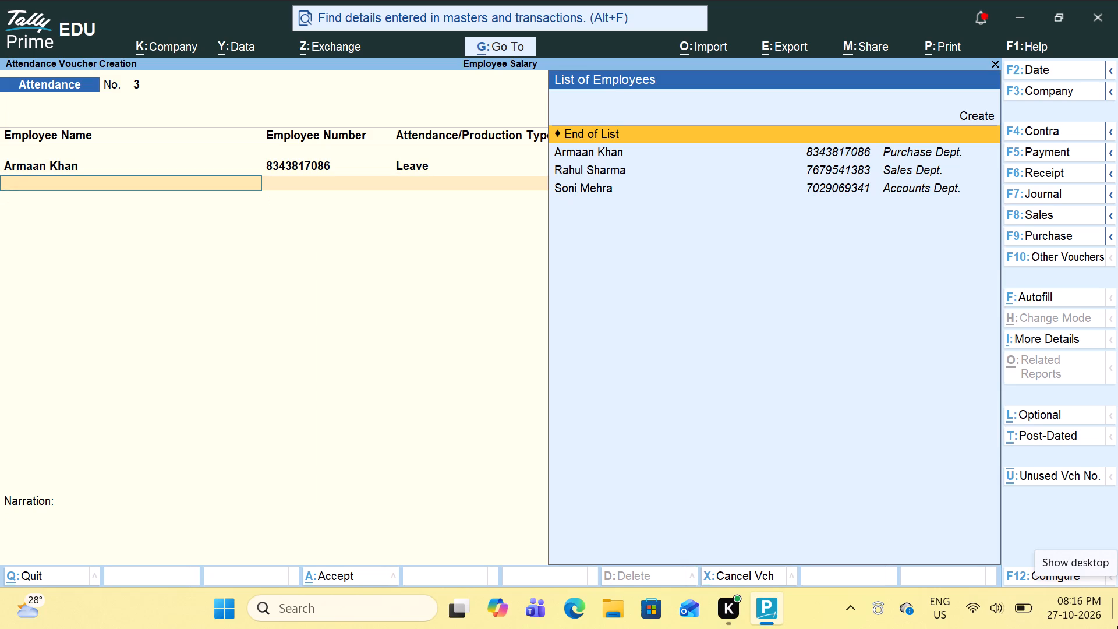
# Add a Sick Leave entry of 2 days for the same Purchase Dept. employee.
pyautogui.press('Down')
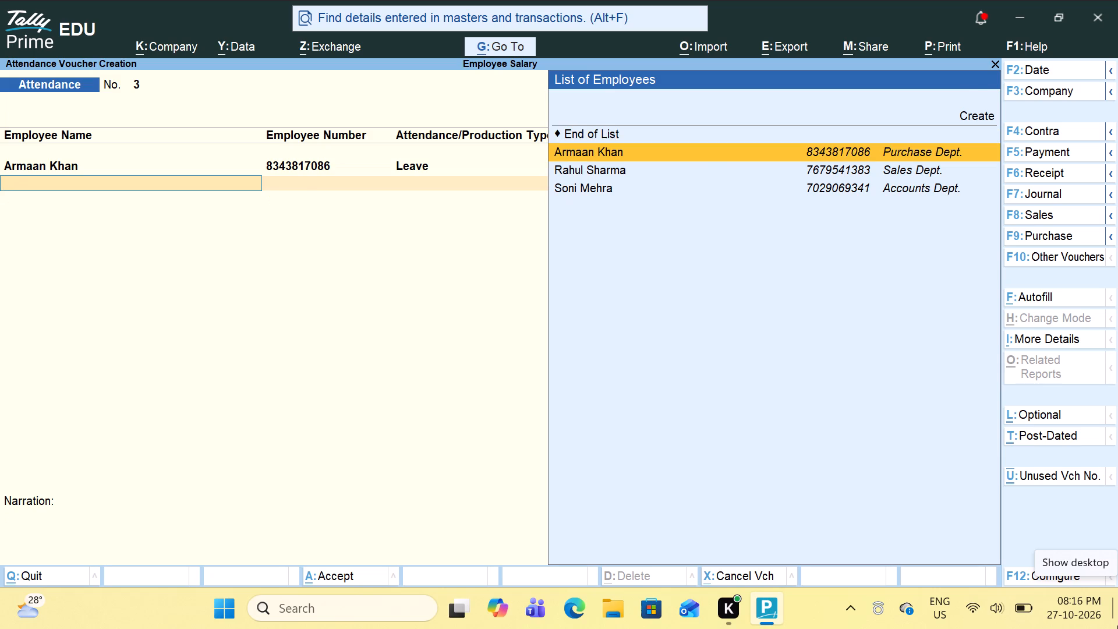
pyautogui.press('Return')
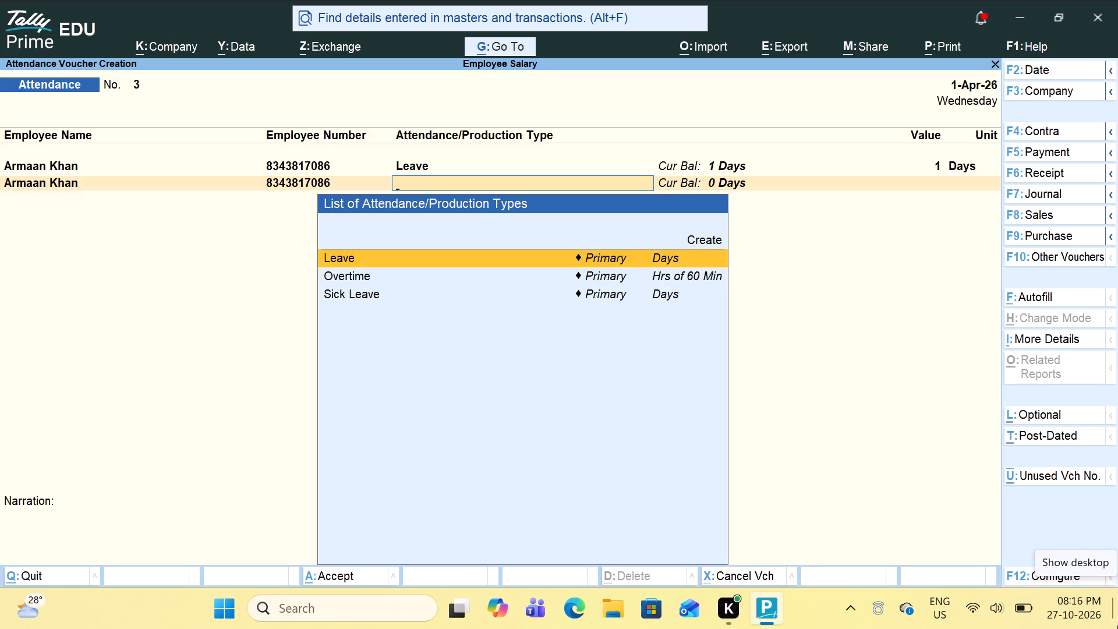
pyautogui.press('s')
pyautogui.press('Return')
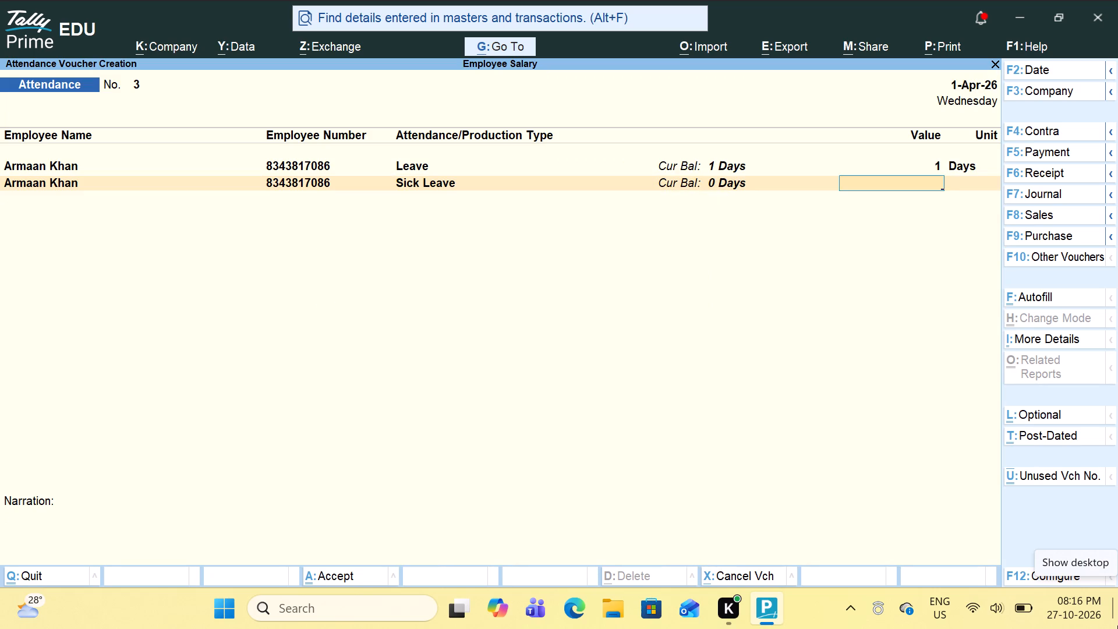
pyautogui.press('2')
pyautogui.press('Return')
# Add an Overtime entry of 22 hours for the Purchase Dept. employee and save the attendance voucher without narration.
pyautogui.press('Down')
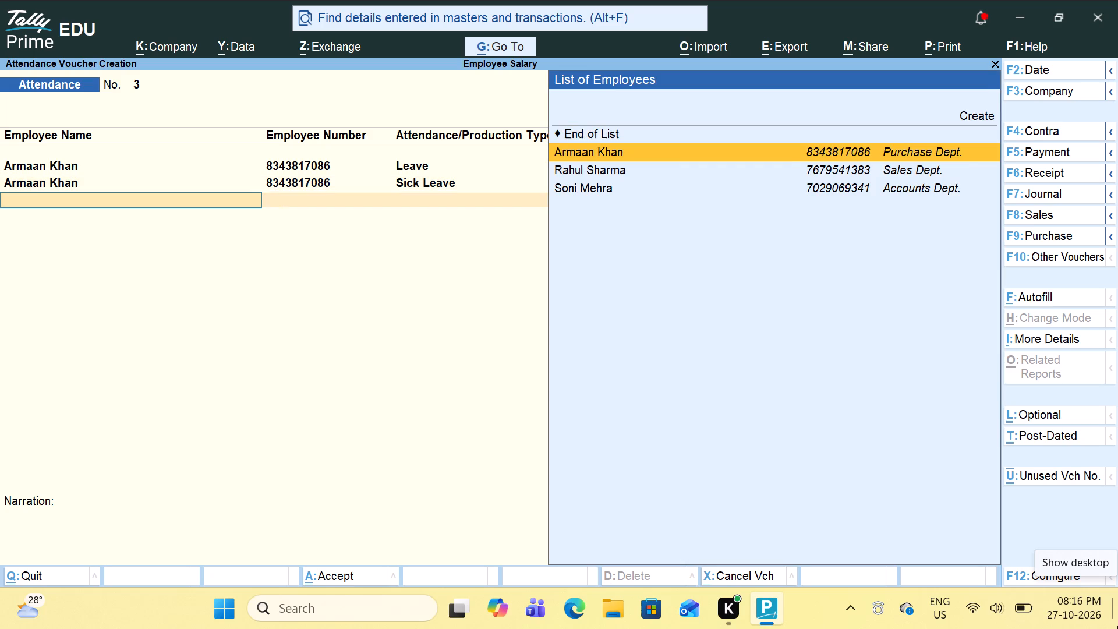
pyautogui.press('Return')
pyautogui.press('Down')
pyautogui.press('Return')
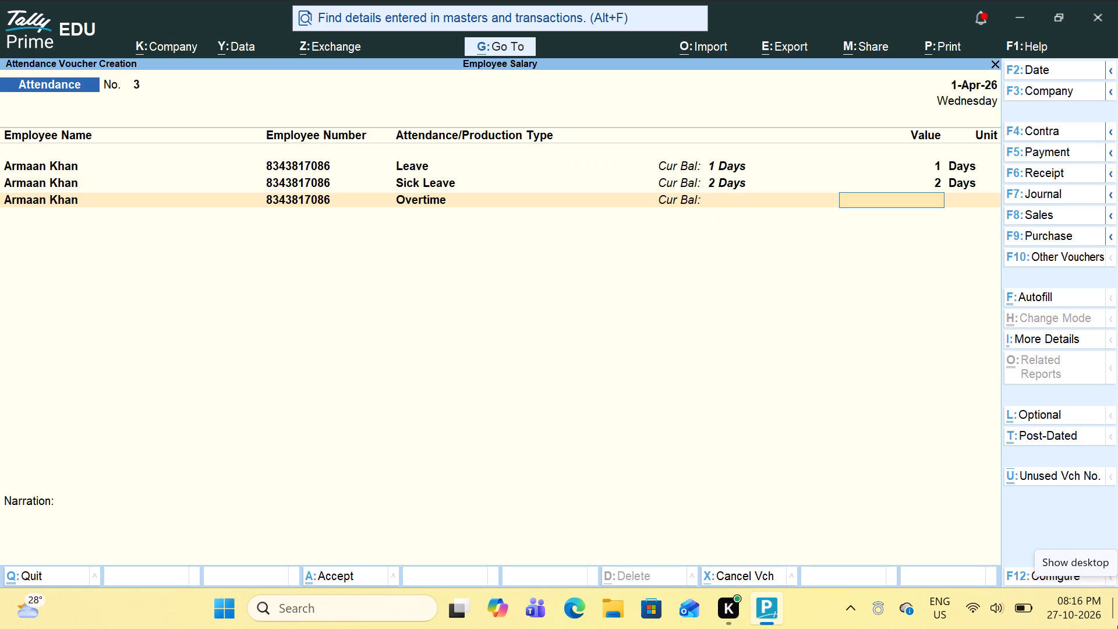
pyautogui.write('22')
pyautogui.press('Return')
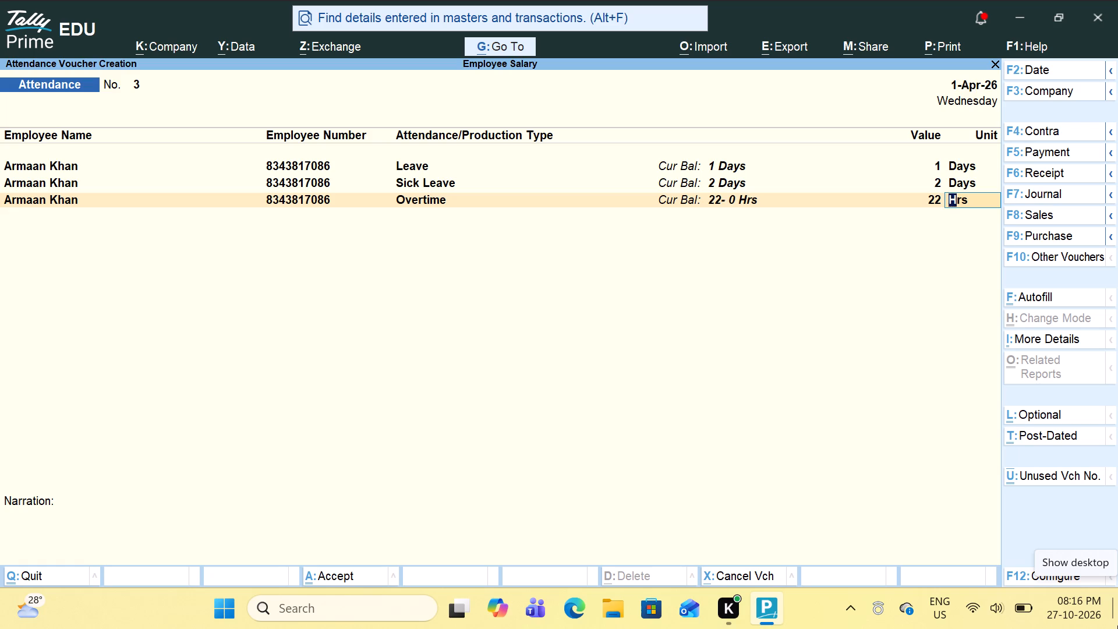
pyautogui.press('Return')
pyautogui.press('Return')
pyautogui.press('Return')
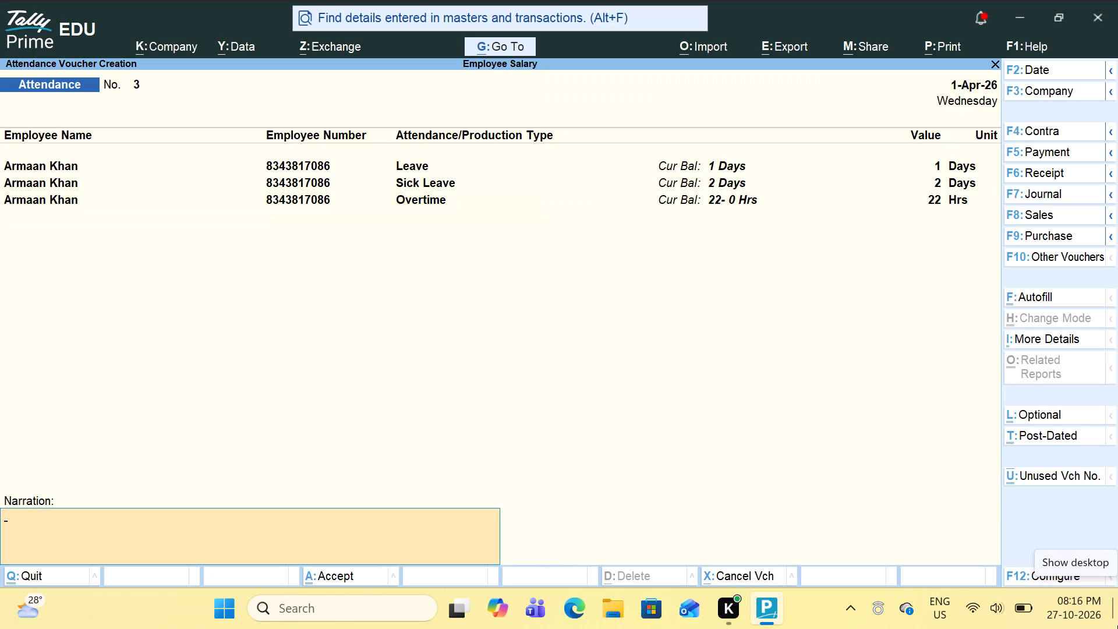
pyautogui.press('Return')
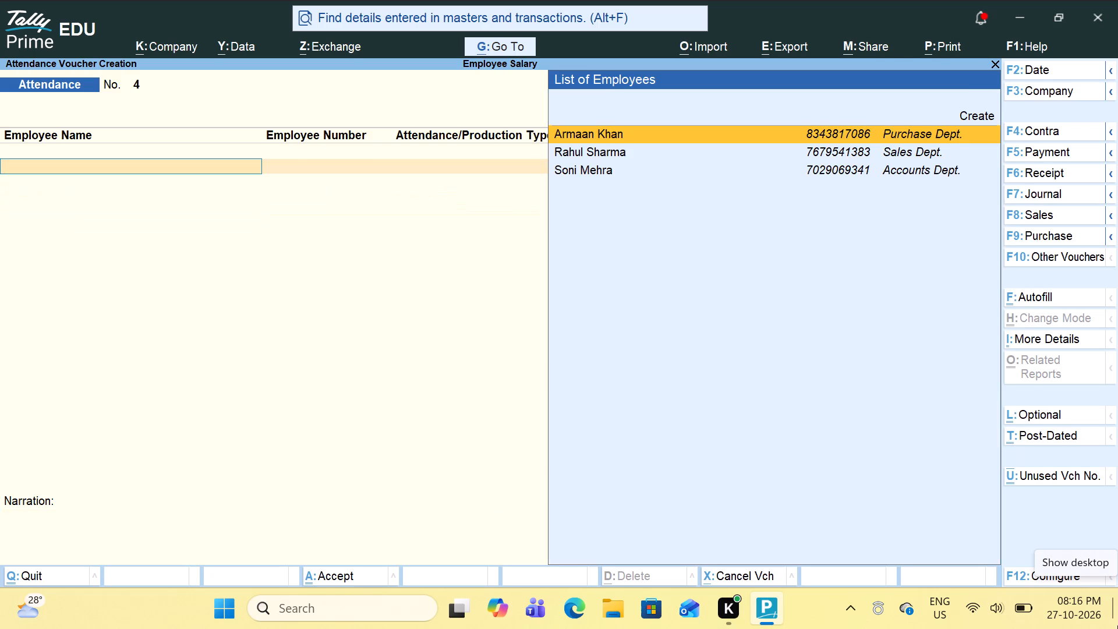
# Leave attendance entry and start a Salary Slip payroll voucher with the Salary Slip voucher class.
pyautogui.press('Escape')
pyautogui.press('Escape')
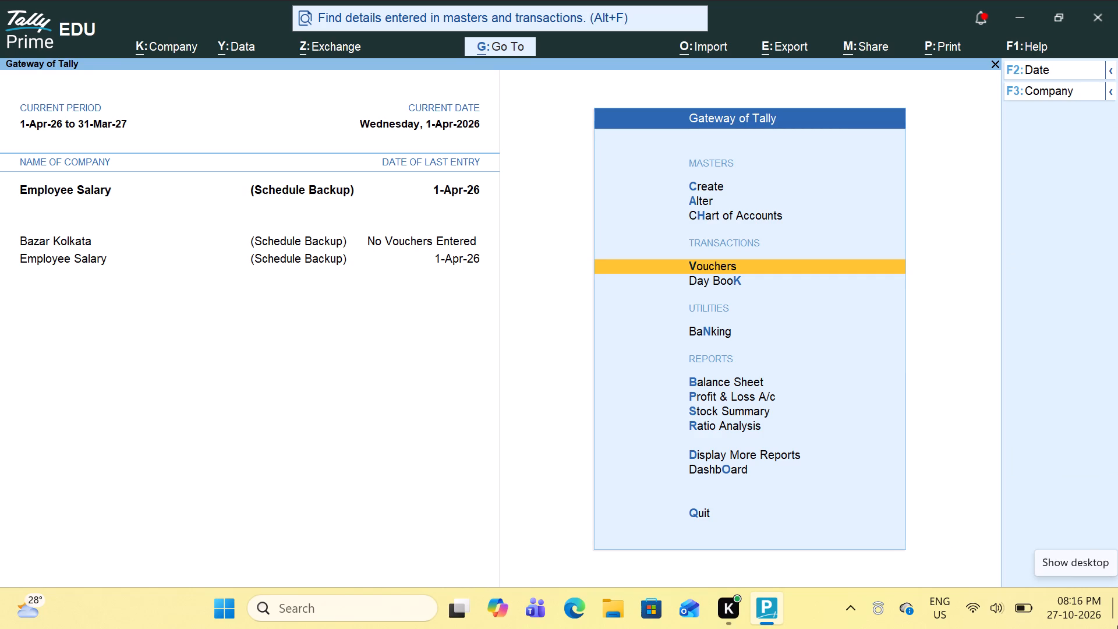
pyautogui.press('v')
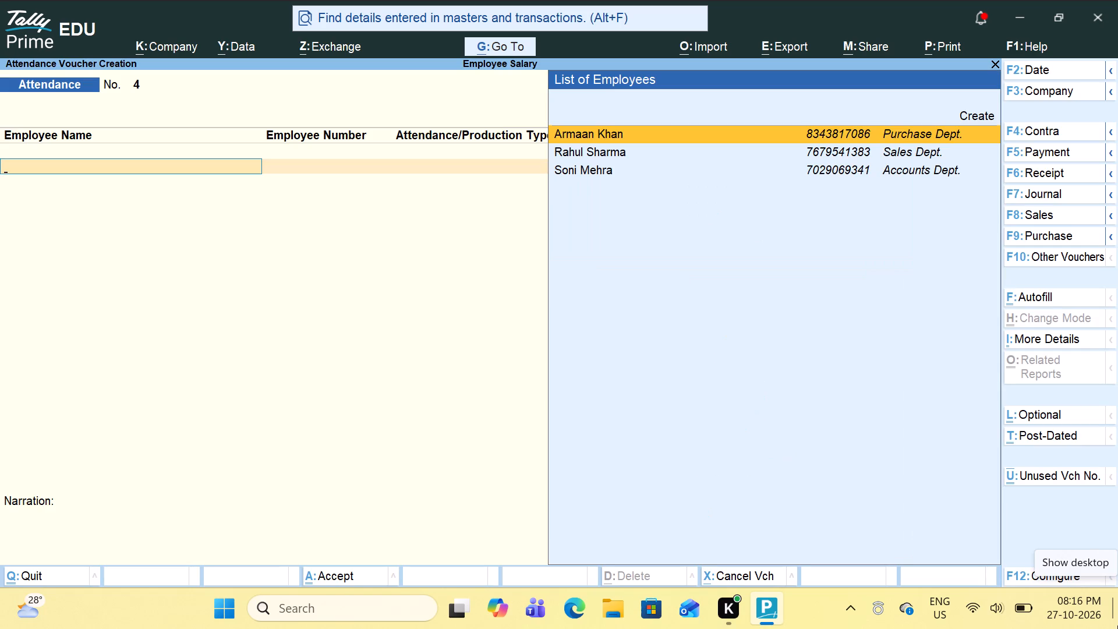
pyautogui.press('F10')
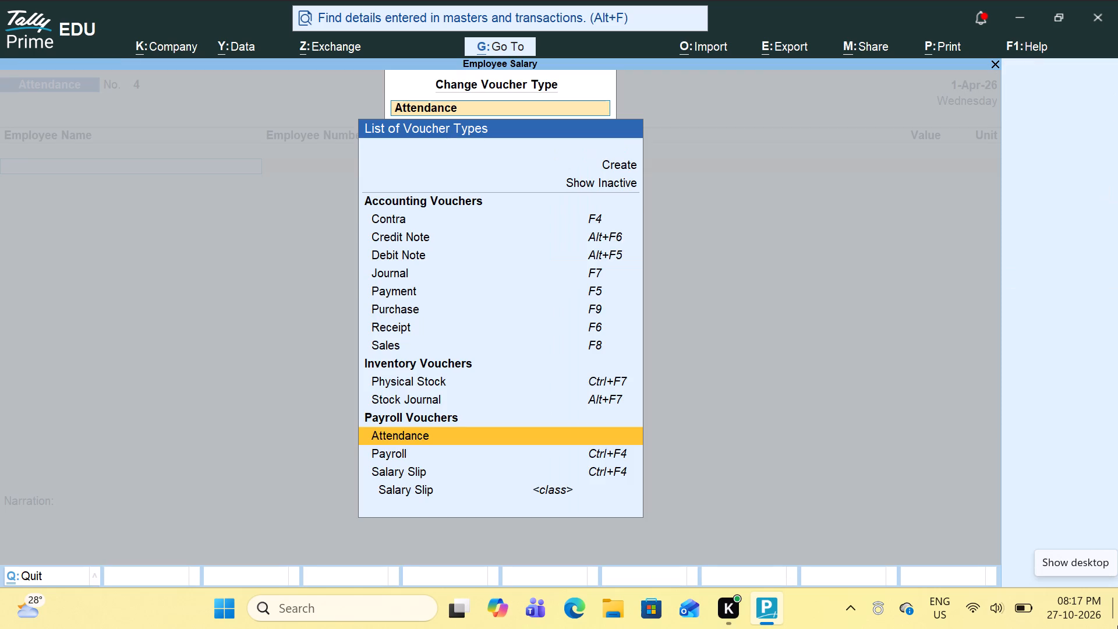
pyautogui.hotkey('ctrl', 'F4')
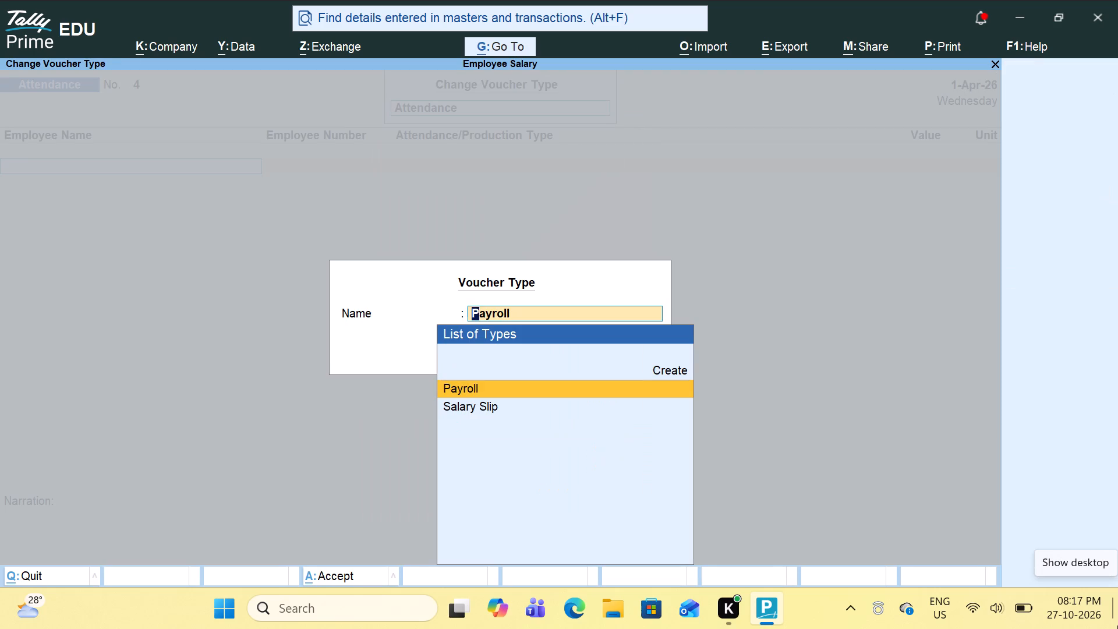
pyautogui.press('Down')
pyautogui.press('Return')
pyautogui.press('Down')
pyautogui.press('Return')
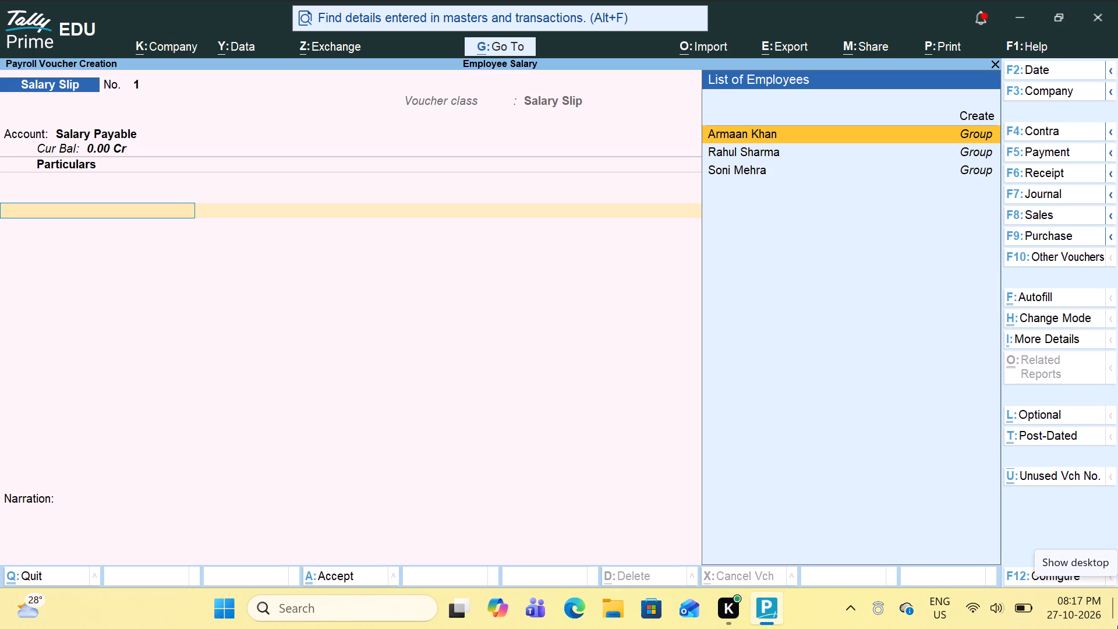
# Enter a Basic Salary of 14500 Dr for the Sales Dept. employee in the salary slip voucher.
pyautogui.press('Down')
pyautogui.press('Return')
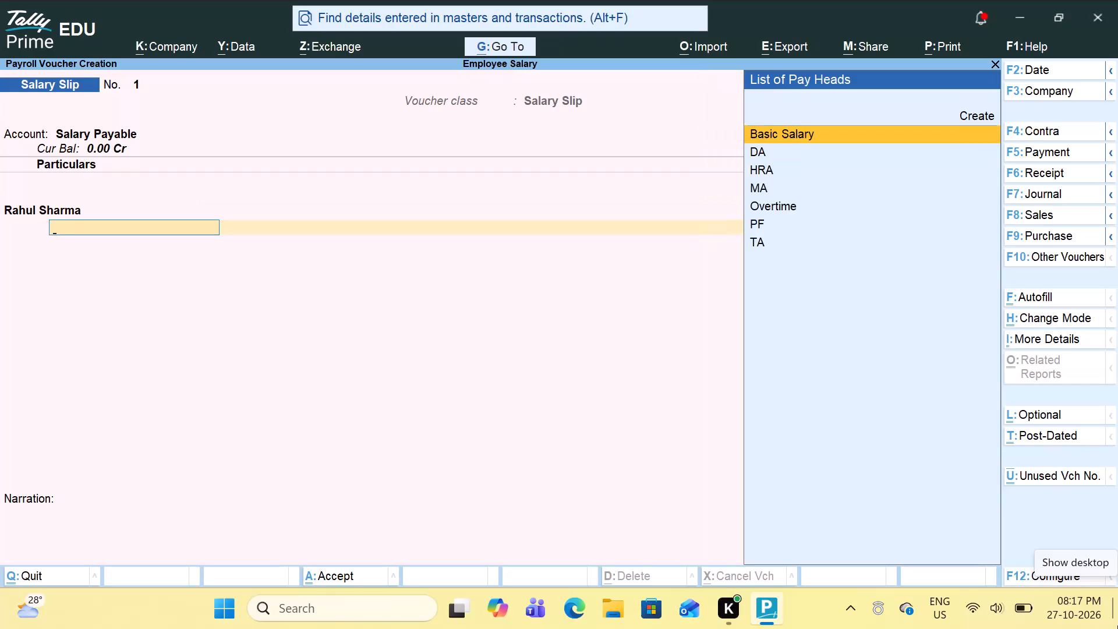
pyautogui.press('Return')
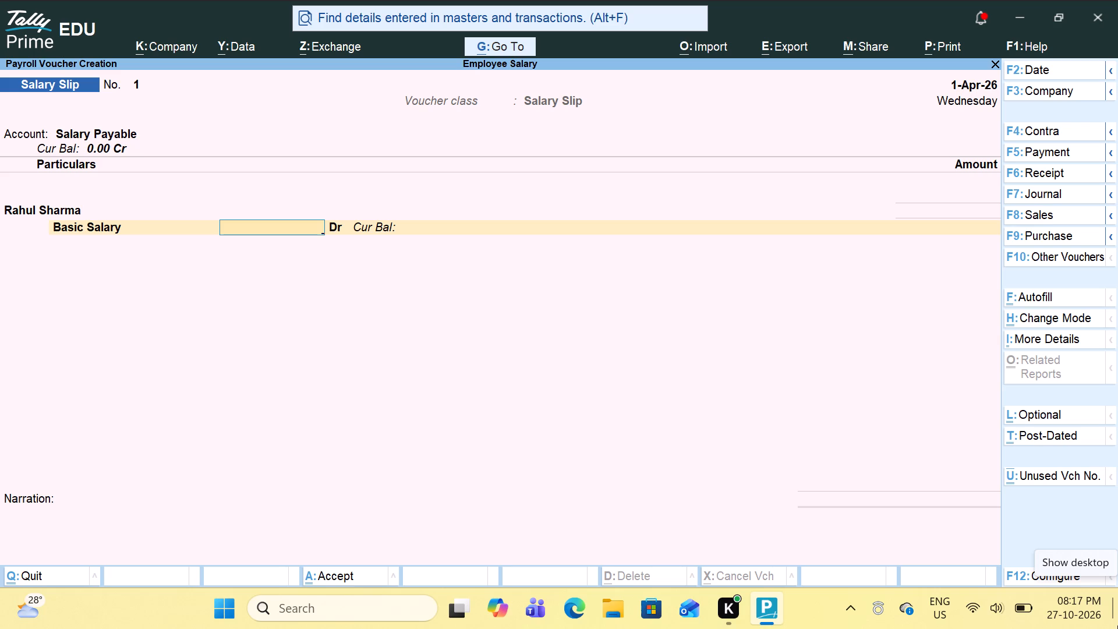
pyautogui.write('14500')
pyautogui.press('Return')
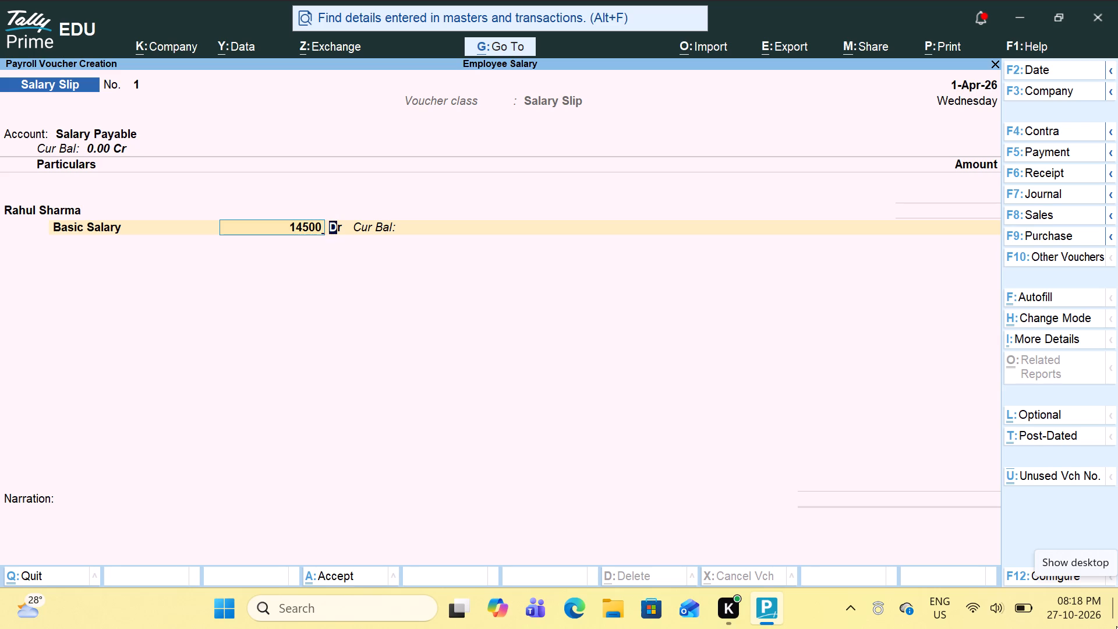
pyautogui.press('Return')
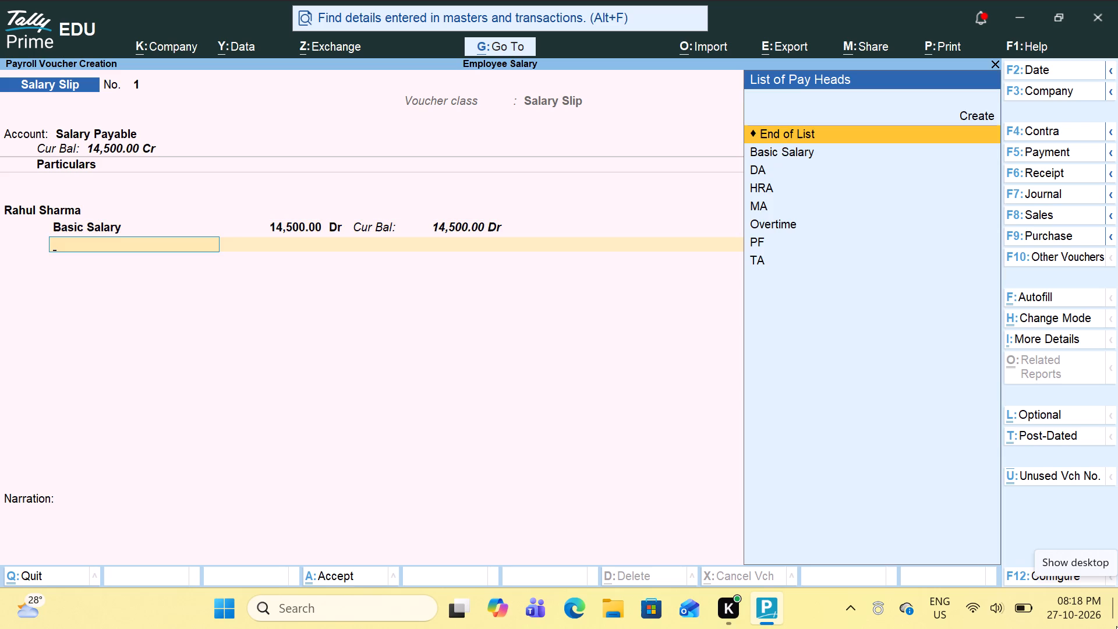
# Add an Overtime pay head of 3000 Dr for the Sales Dept. employee in the salary slip voucher.
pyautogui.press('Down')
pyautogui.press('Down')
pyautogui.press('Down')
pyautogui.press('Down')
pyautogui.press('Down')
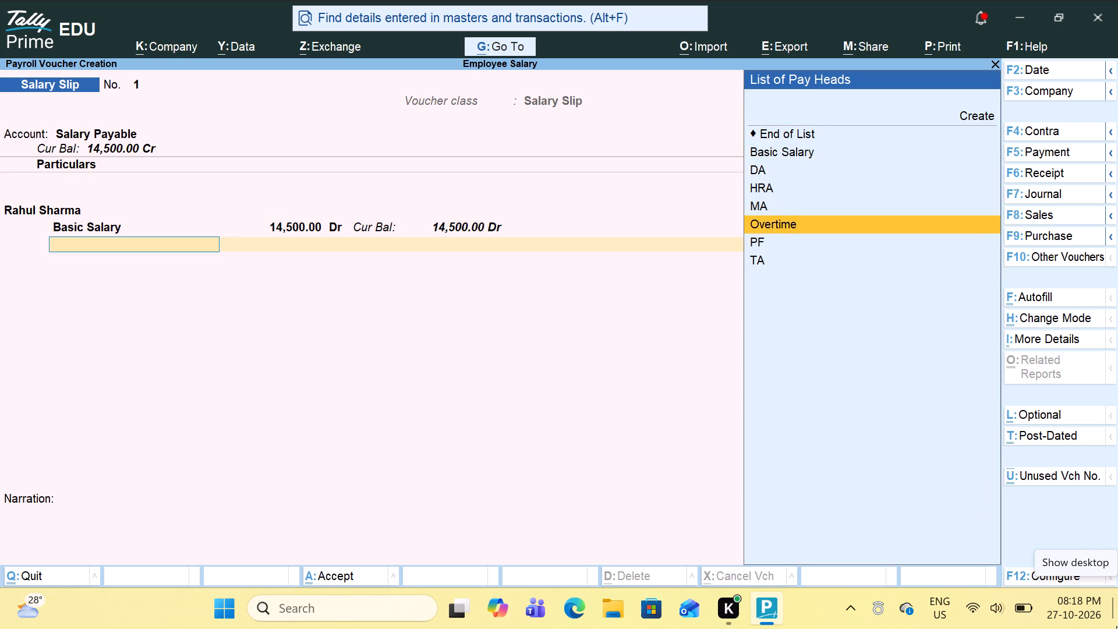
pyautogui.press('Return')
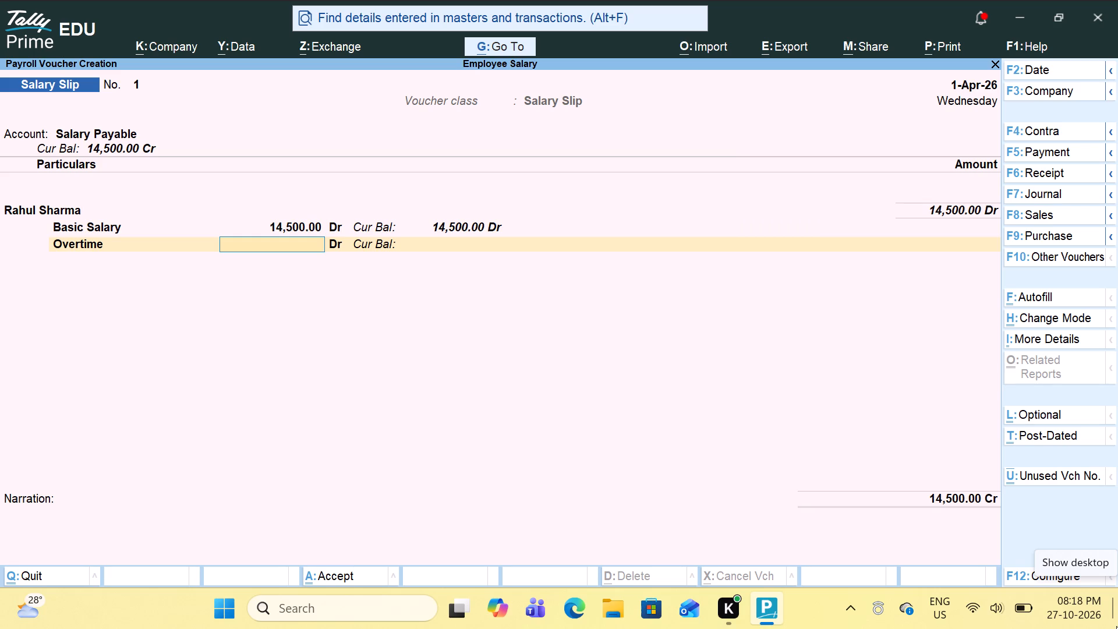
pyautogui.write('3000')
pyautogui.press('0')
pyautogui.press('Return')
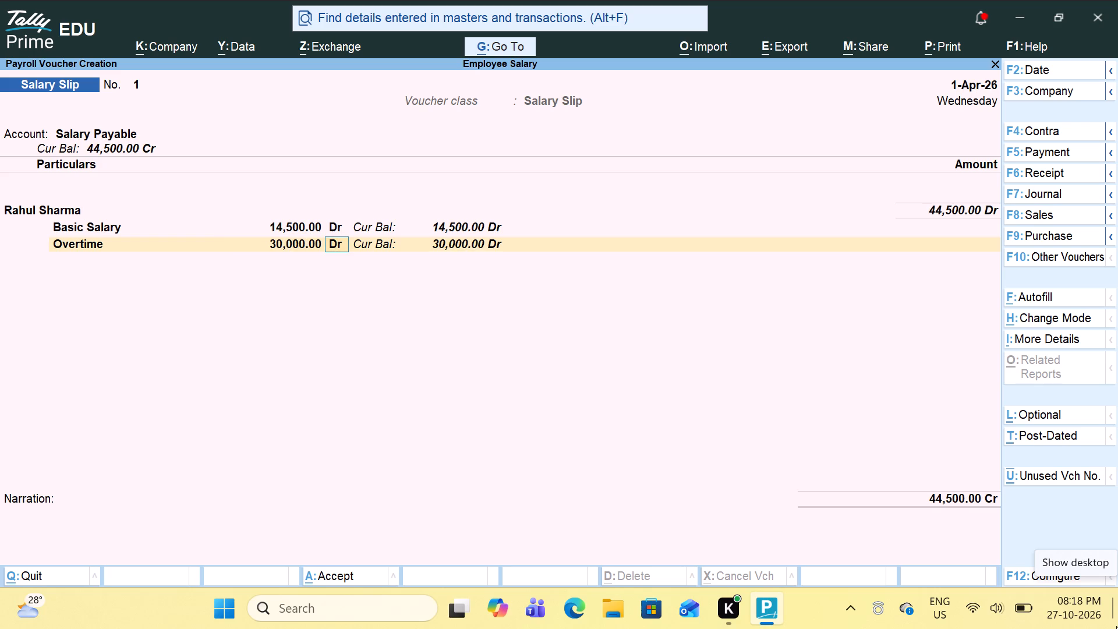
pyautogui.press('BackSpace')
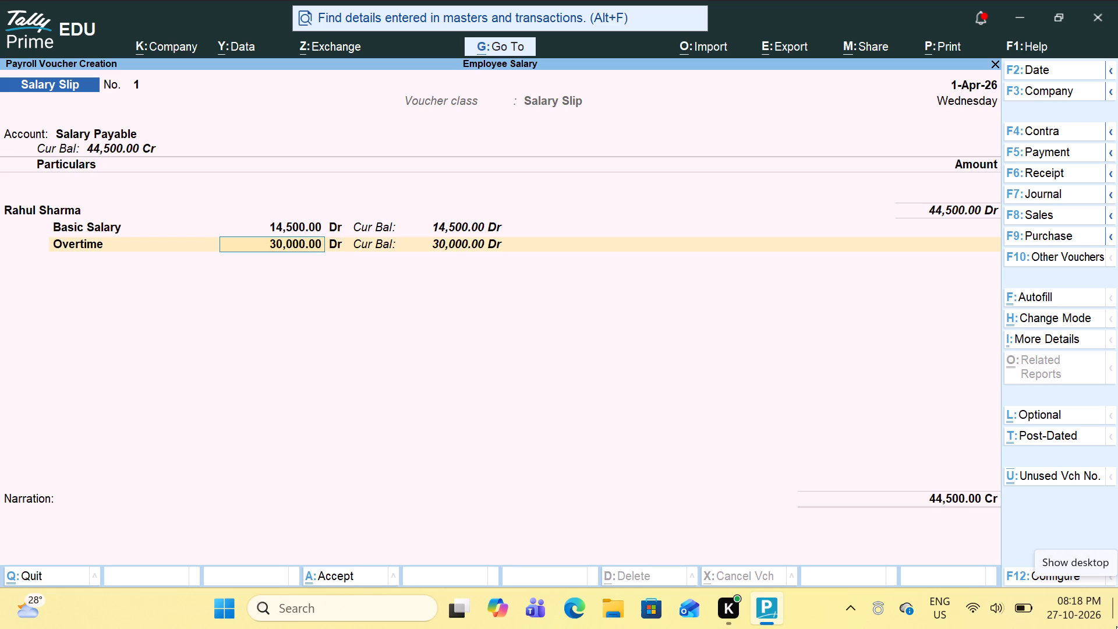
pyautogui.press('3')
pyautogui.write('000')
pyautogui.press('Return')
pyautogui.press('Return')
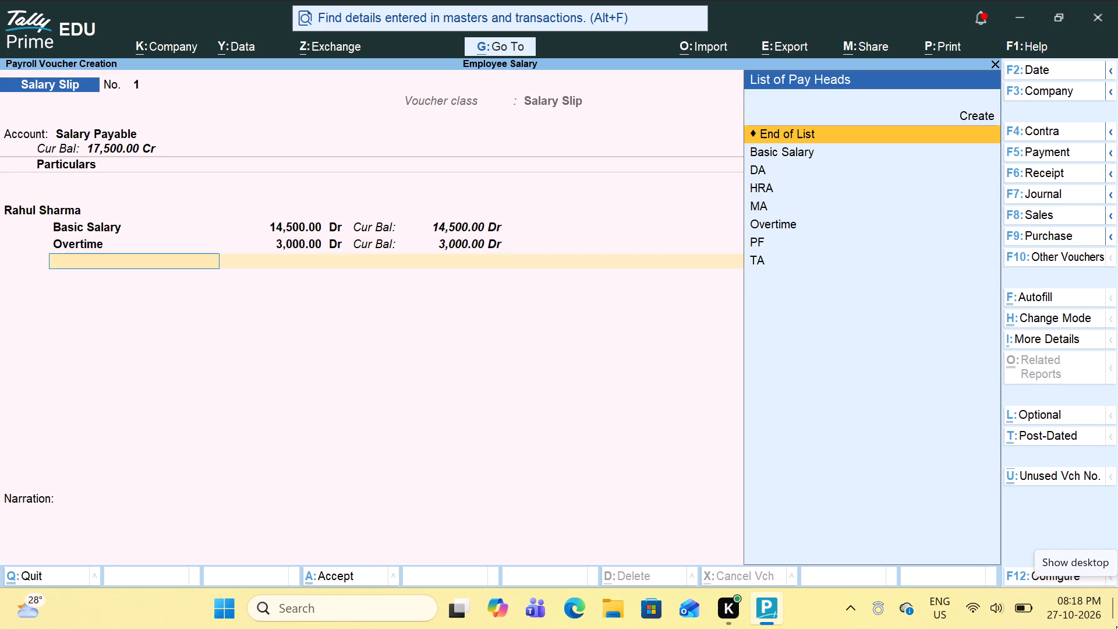
# End the pay head and employee lists, save the salary slip voucher without narration, and skip printing it.
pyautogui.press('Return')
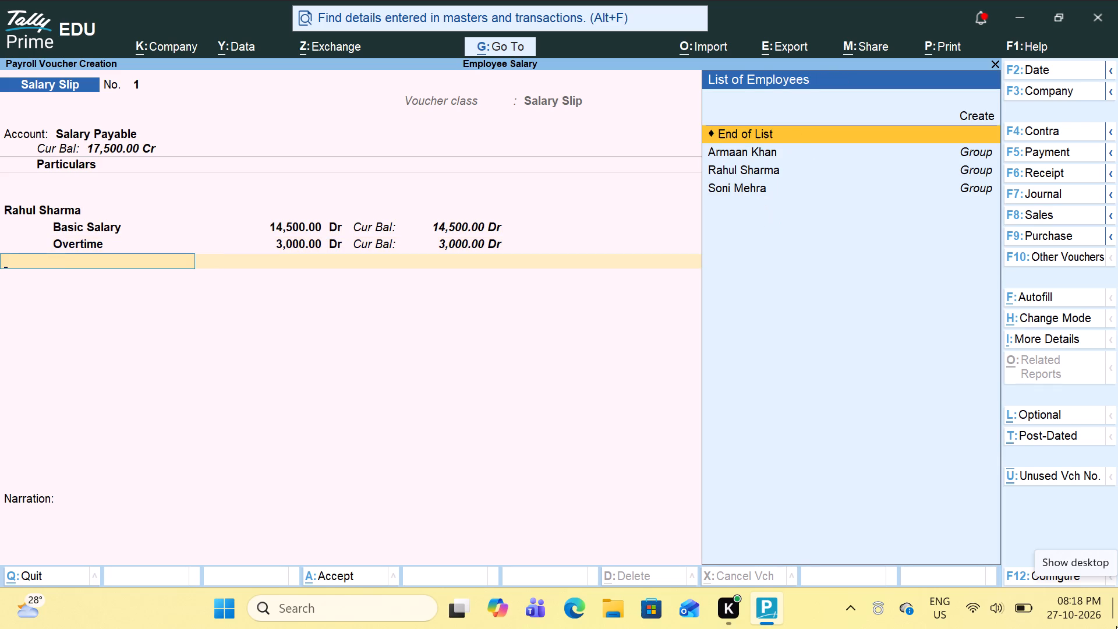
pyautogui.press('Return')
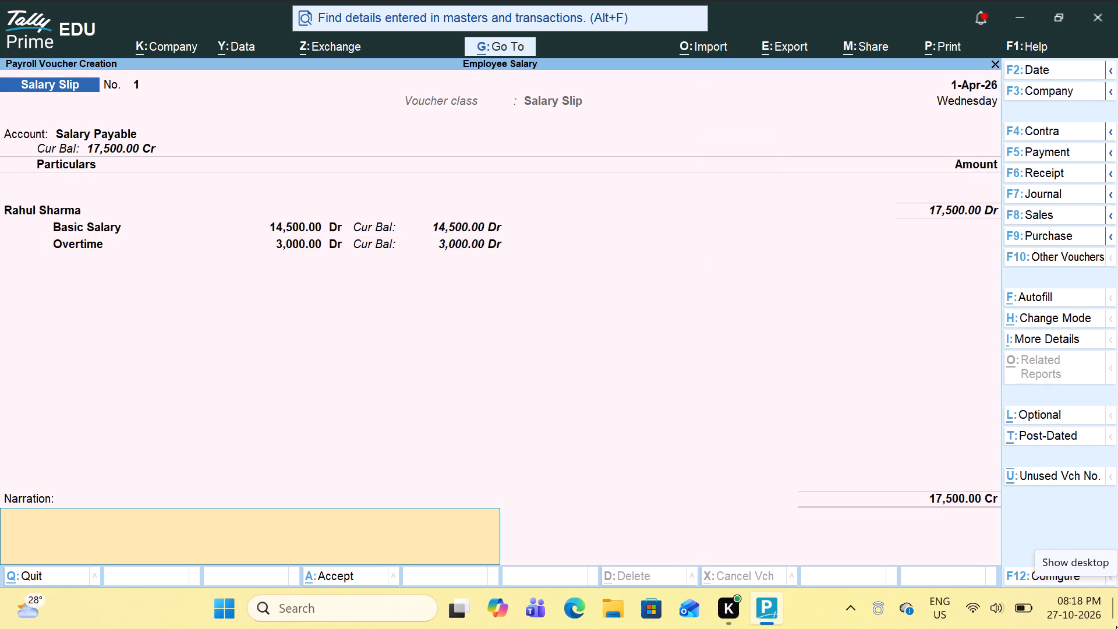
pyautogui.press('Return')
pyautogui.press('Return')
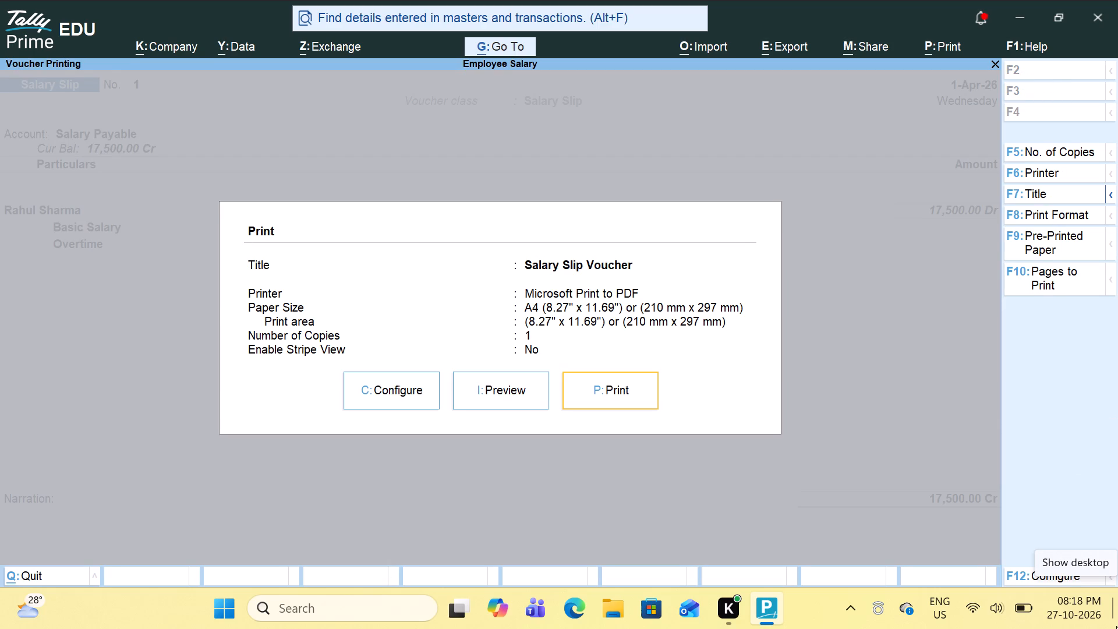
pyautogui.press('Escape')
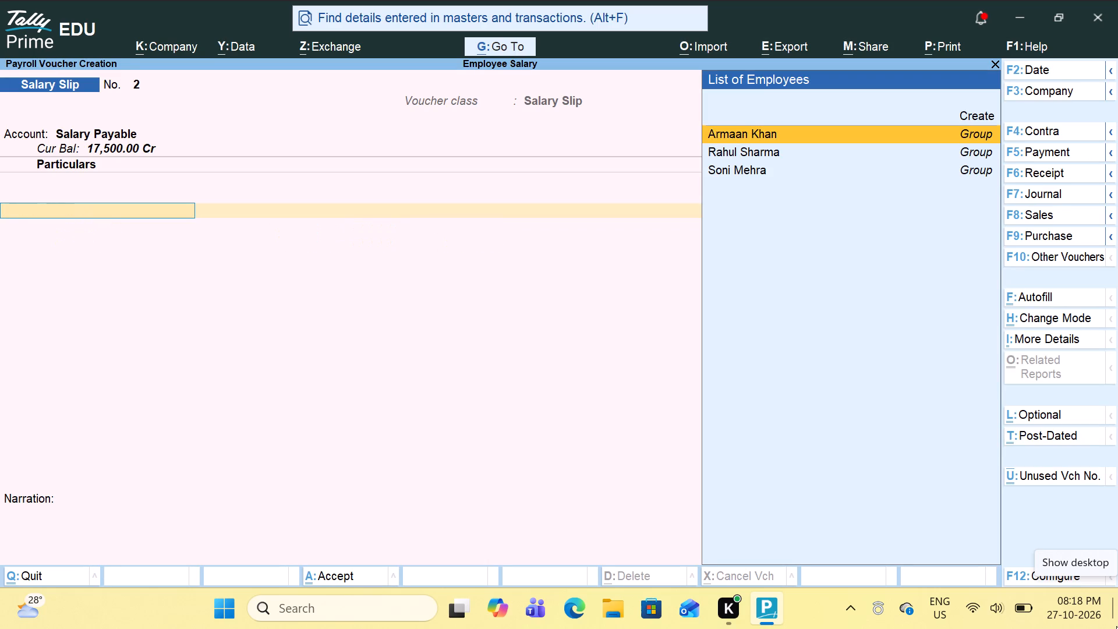
# Start the second salary slip voucher's entry for the last listed employee with the Basic Salary pay head.
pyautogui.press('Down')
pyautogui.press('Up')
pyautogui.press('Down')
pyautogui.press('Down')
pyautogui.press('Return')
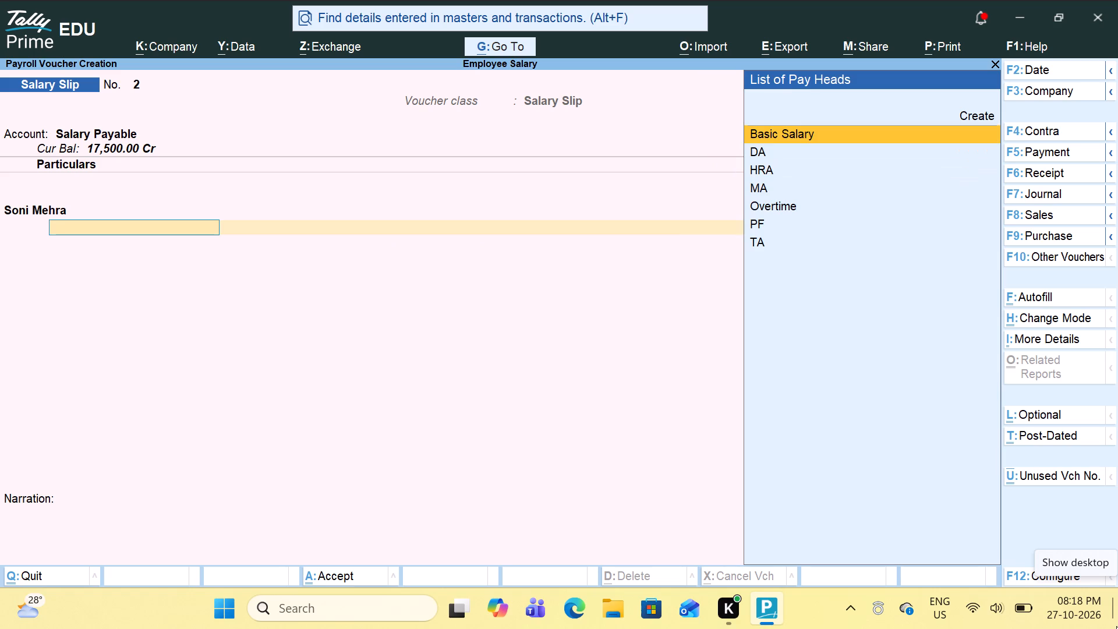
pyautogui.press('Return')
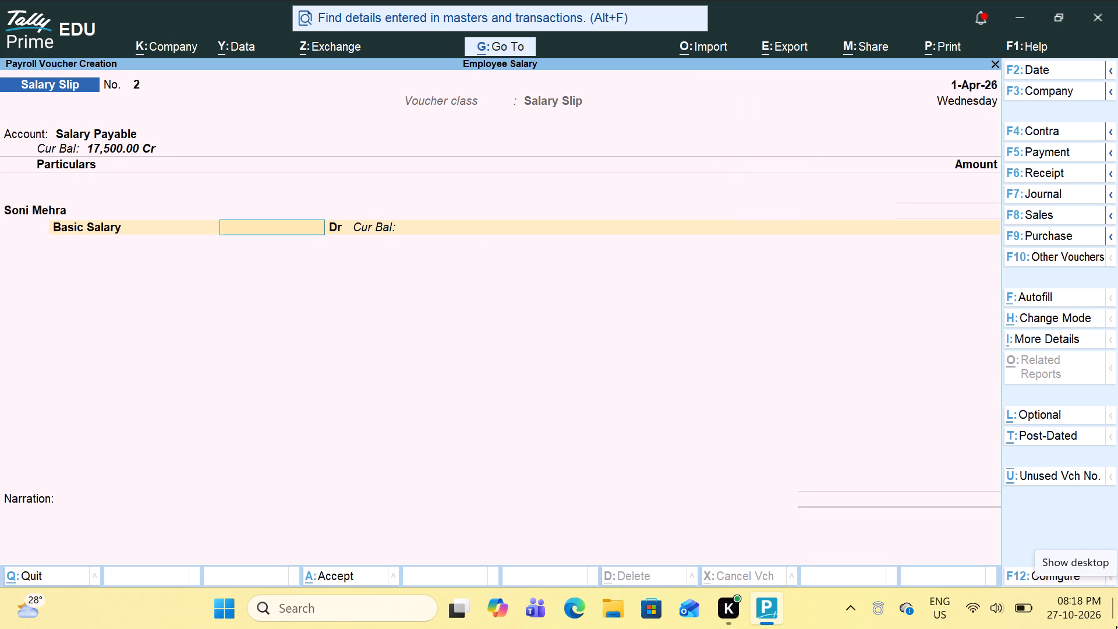
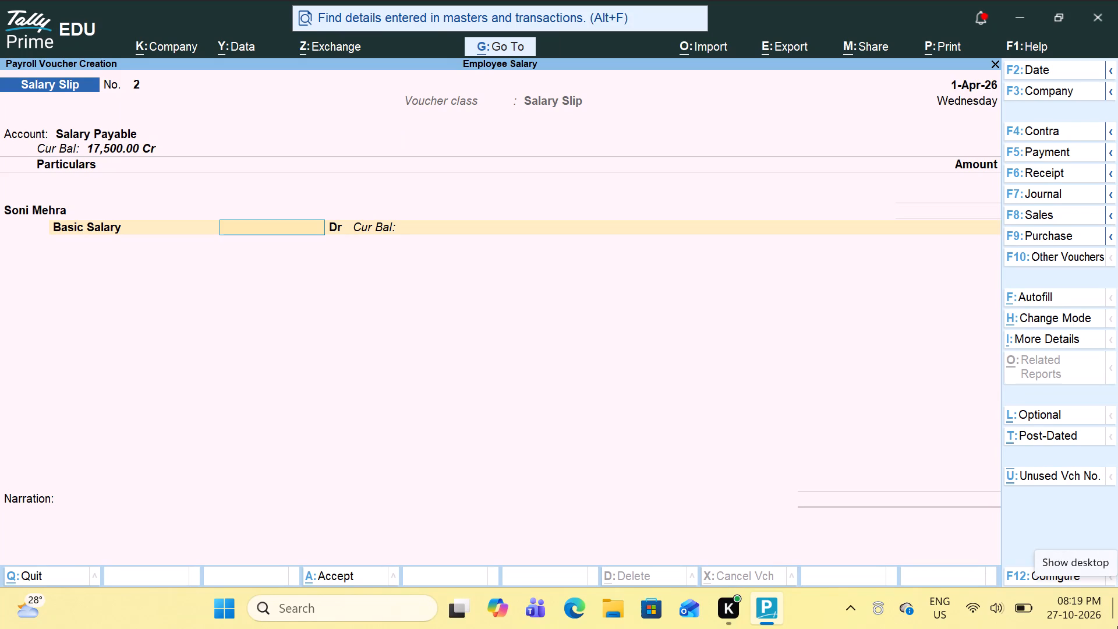
# Enter a Basic Salary of 23900 Dr for the last listed employee in the second salary slip voucher.
pyautogui.write('23')
pyautogui.write('900')
pyautogui.press('Return')
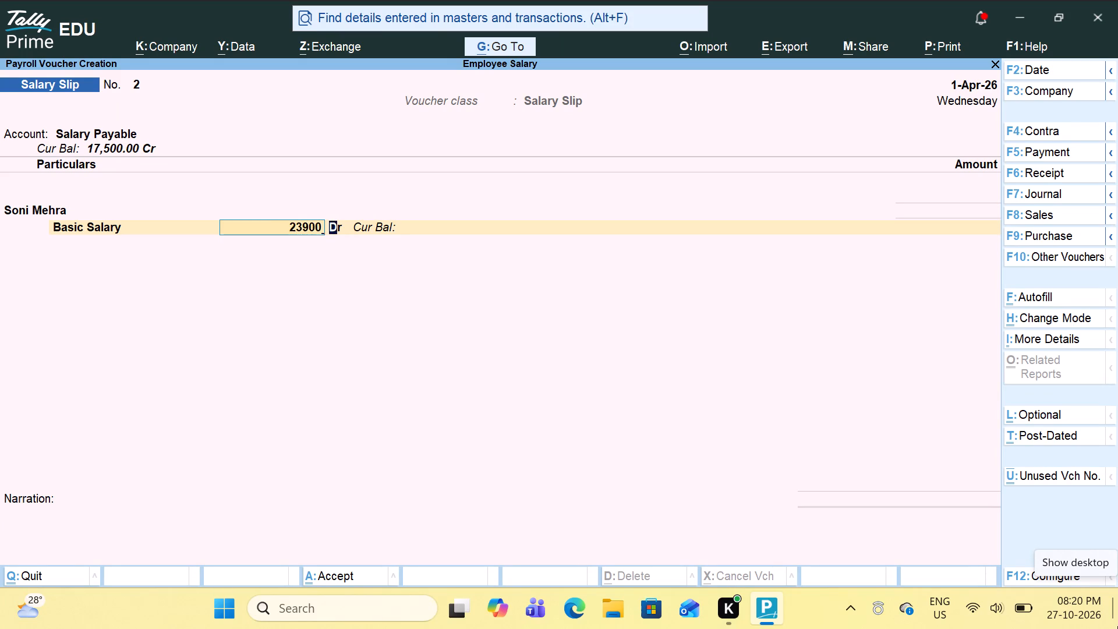
pyautogui.press('Return')
# Add an Overtime pay head of 2550 Dr for the last listed employee in the second salary slip voucher.
pyautogui.press('Down')
pyautogui.press('Down')
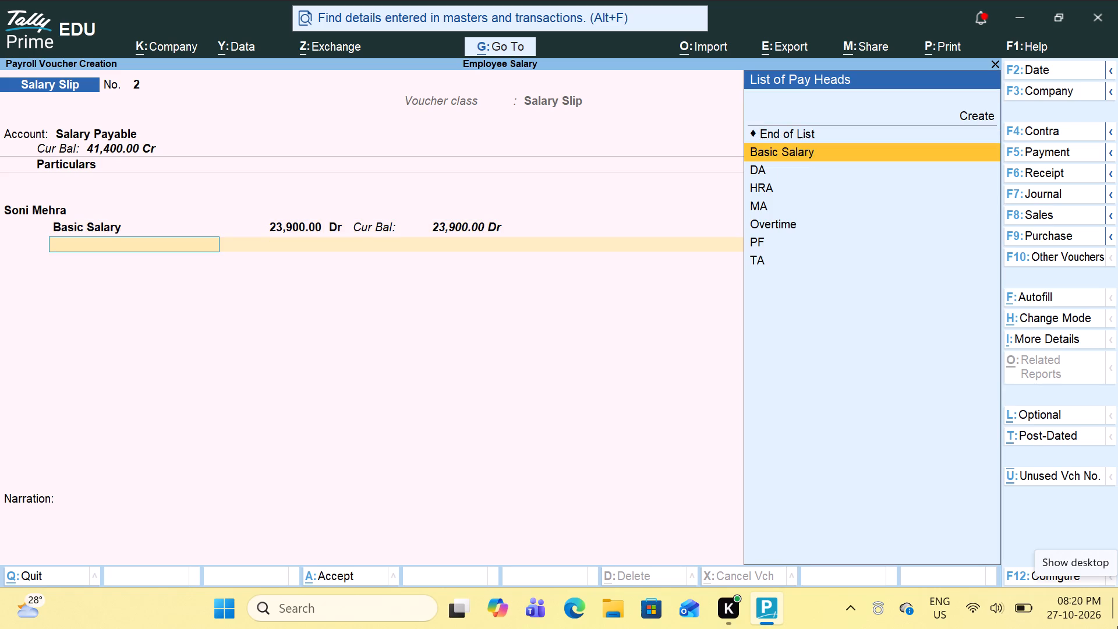
pyautogui.press('Down')
pyautogui.press('Down')
pyautogui.press('Down')
pyautogui.press('Return')
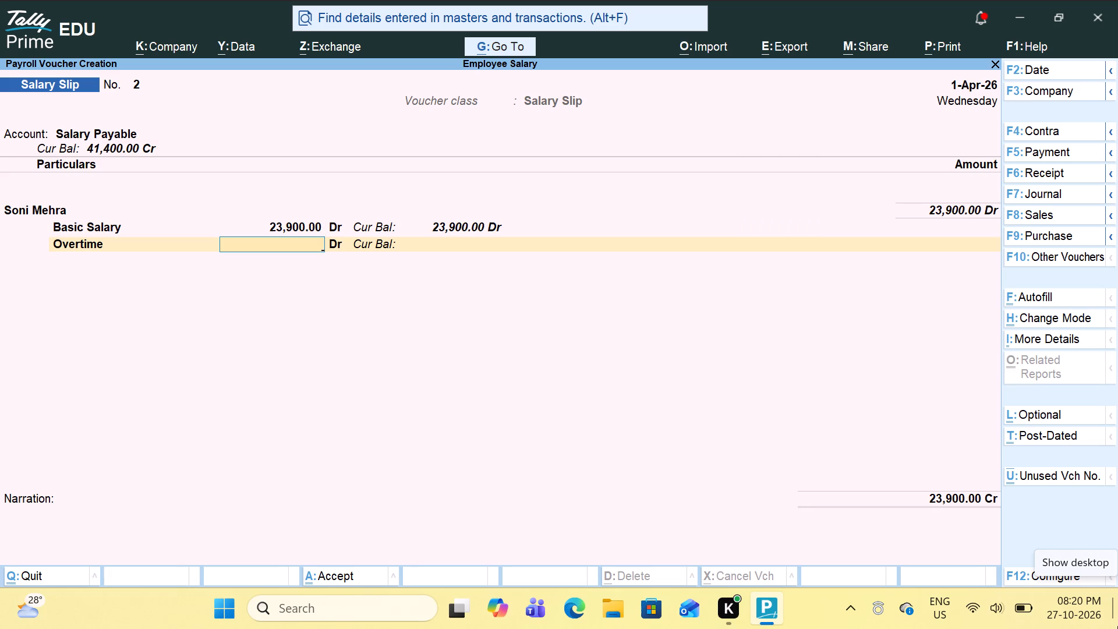
pyautogui.write('255')
pyautogui.press('0')
pyautogui.press('Return')
pyautogui.press('Return')
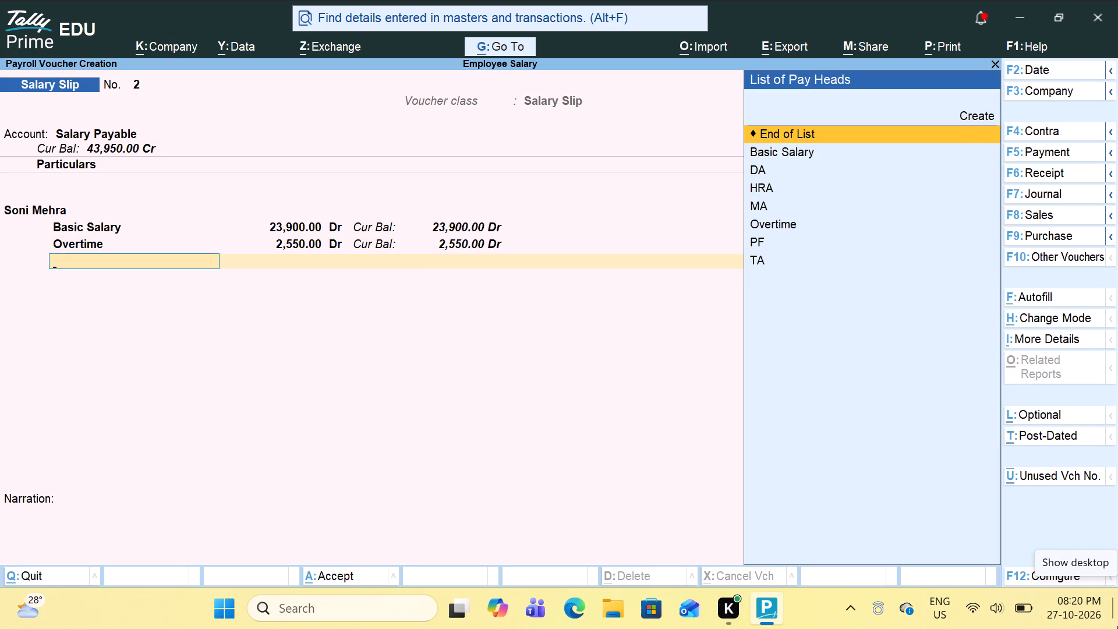
# End the pay head and employee lists, save the second salary slip voucher without narration, and skip printing it.
pyautogui.press('Return')
pyautogui.press('Return')
pyautogui.press('Return')
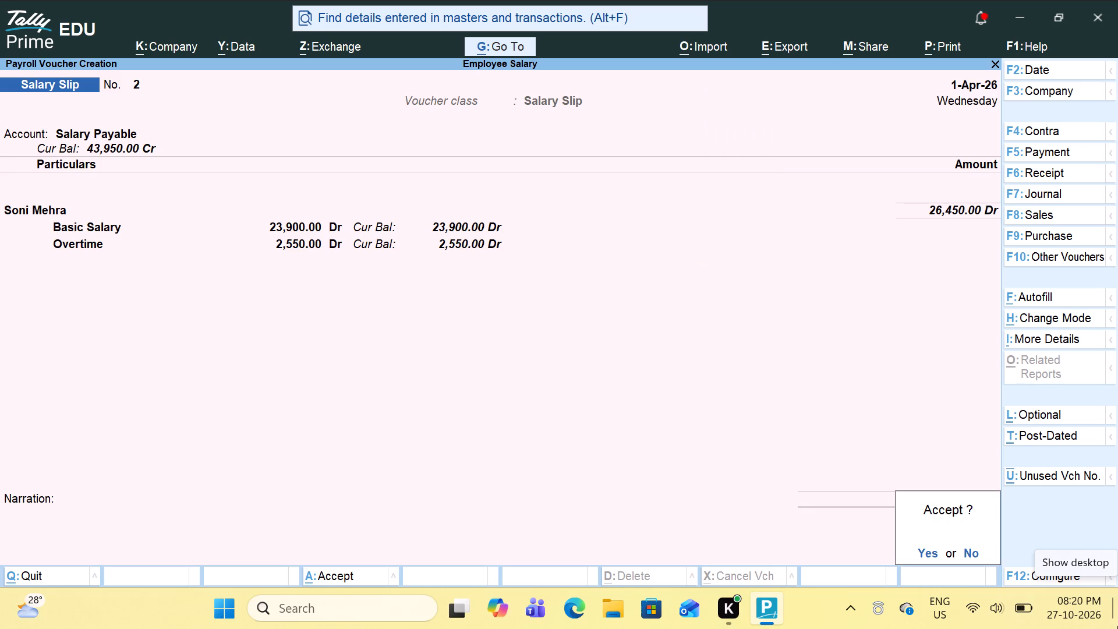
pyautogui.press('Return')
pyautogui.press('Escape')
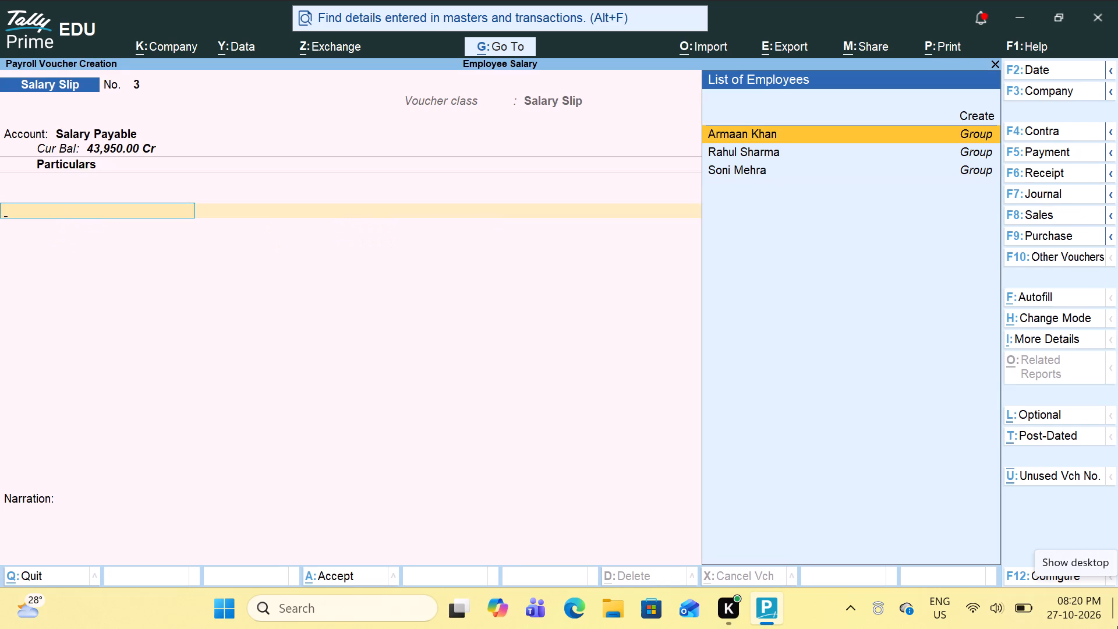
# Start the third salary slip voucher's entry for the first listed employee with the Basic Salary pay head.
pyautogui.write('ar')
pyautogui.press('Return')
pyautogui.press('Return')
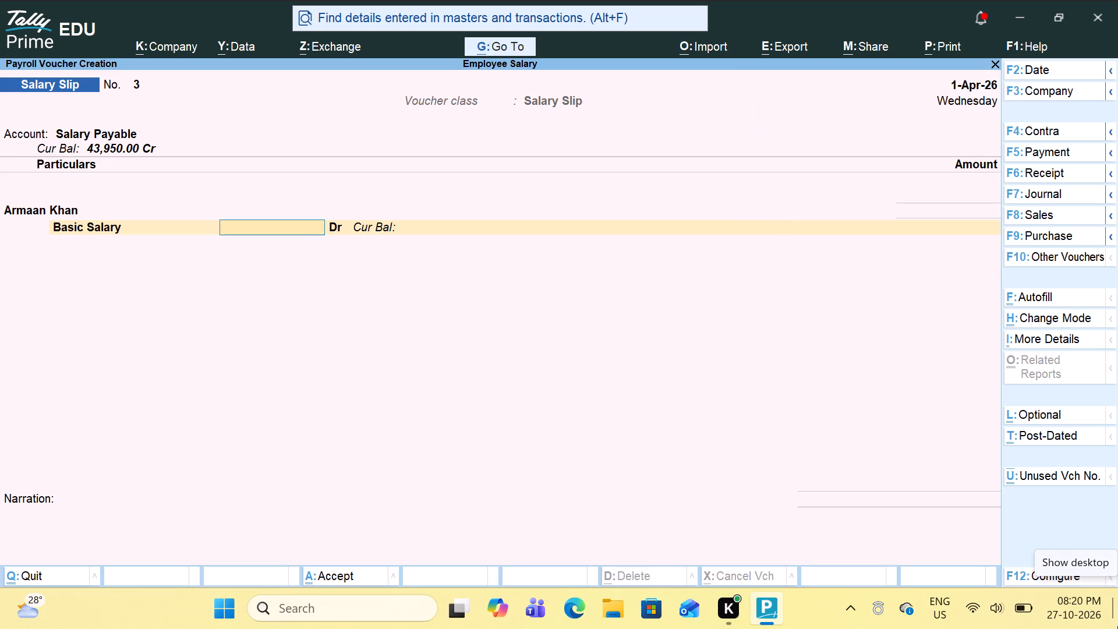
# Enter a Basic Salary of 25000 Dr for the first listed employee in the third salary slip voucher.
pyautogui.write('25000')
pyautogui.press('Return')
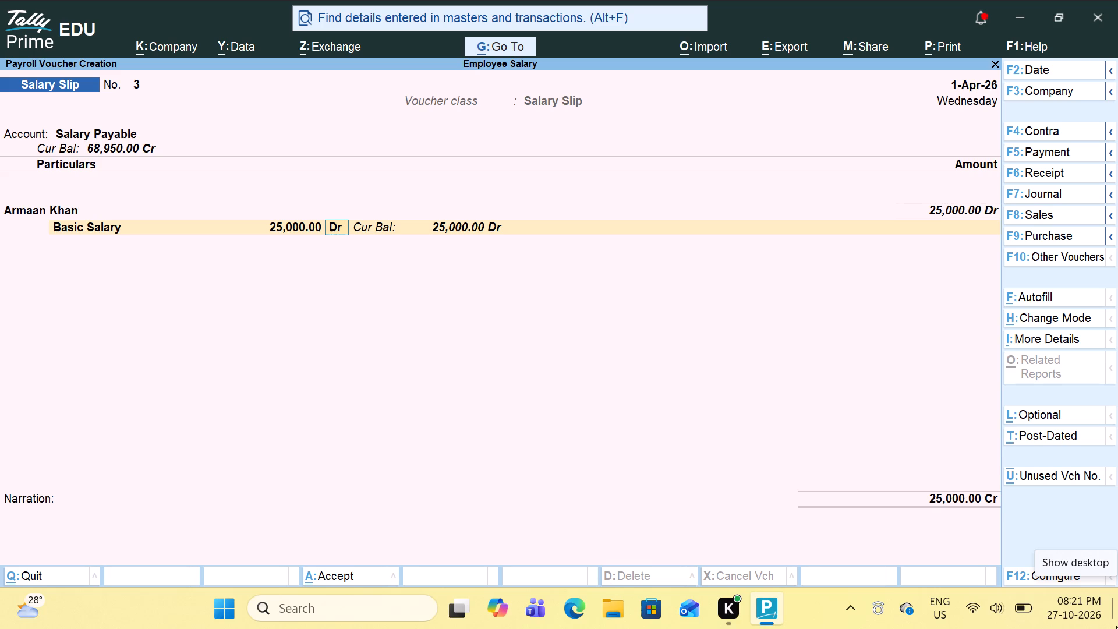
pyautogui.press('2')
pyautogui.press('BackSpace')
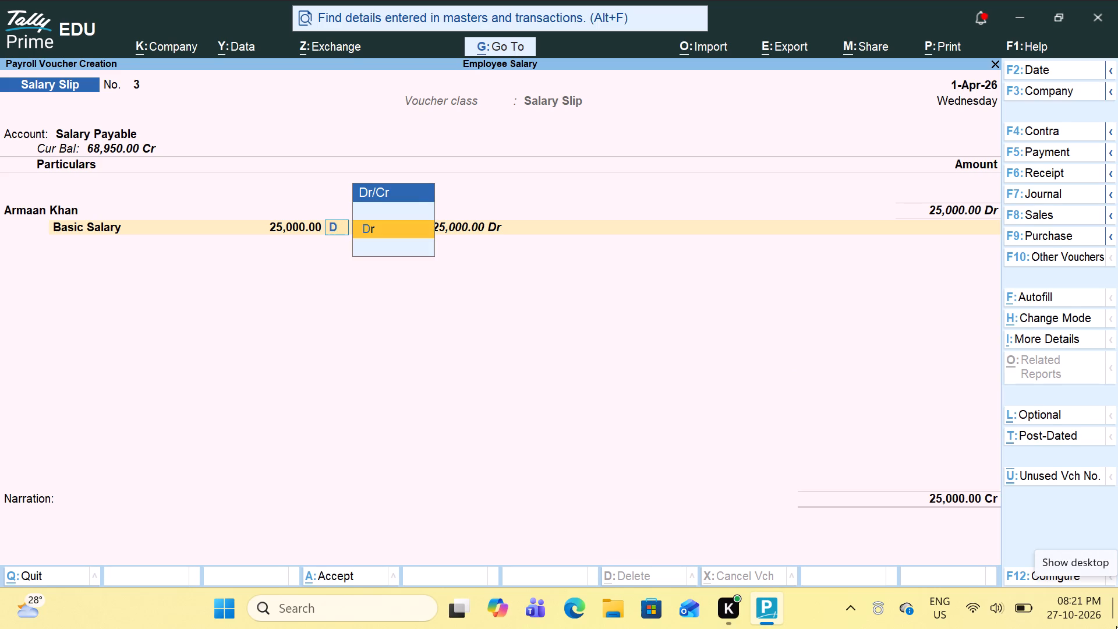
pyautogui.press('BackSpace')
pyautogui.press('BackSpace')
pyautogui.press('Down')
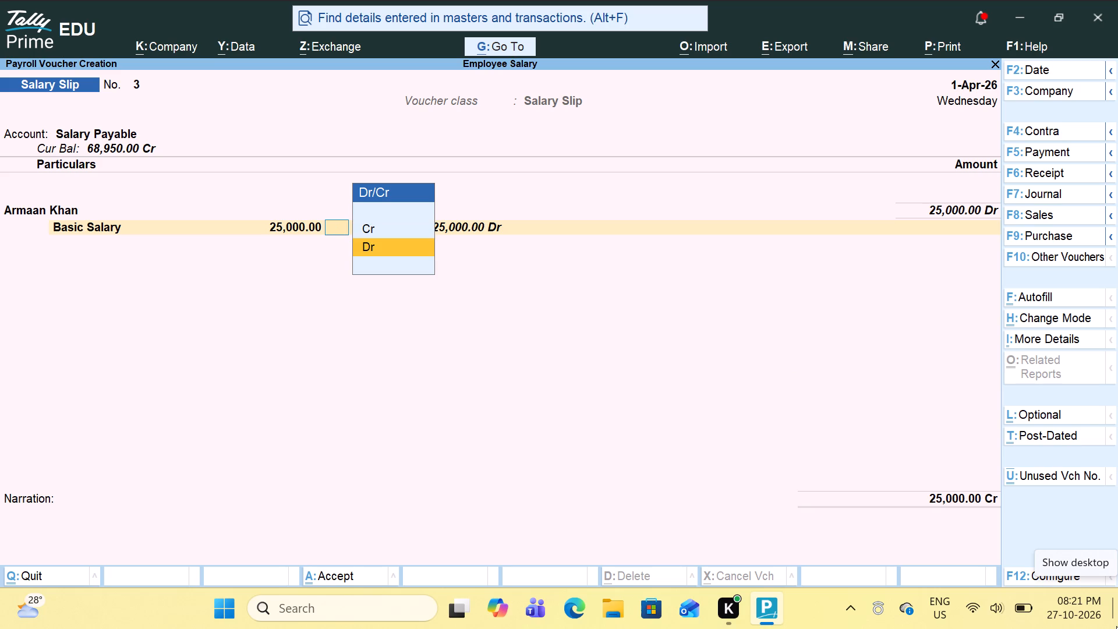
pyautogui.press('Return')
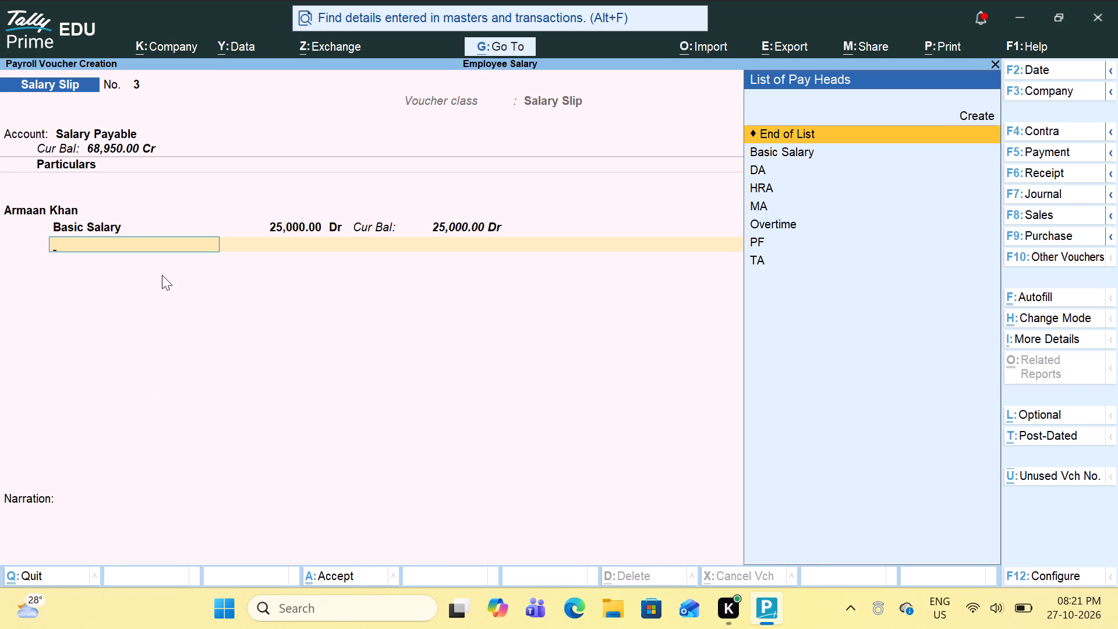
# Set the first listed employee's Basic Salary to 24167 Dr in the third salary slip voucher.
pyautogui.click(296, 221)
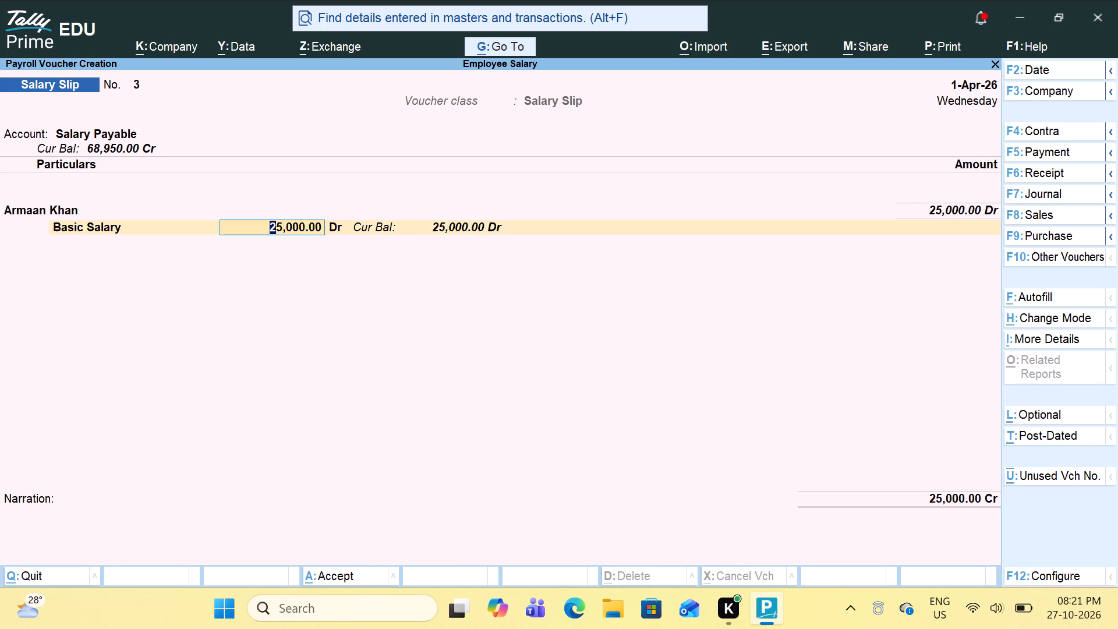
pyautogui.press('2')
pyautogui.press('4')
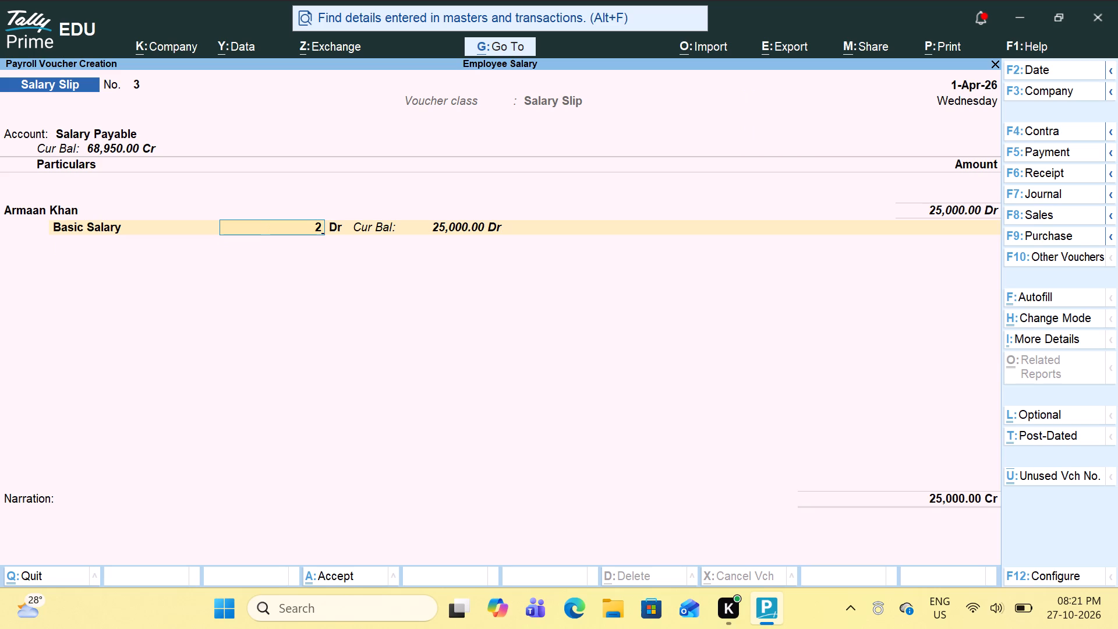
pyautogui.press('1')
pyautogui.write('67')
pyautogui.press('Return')
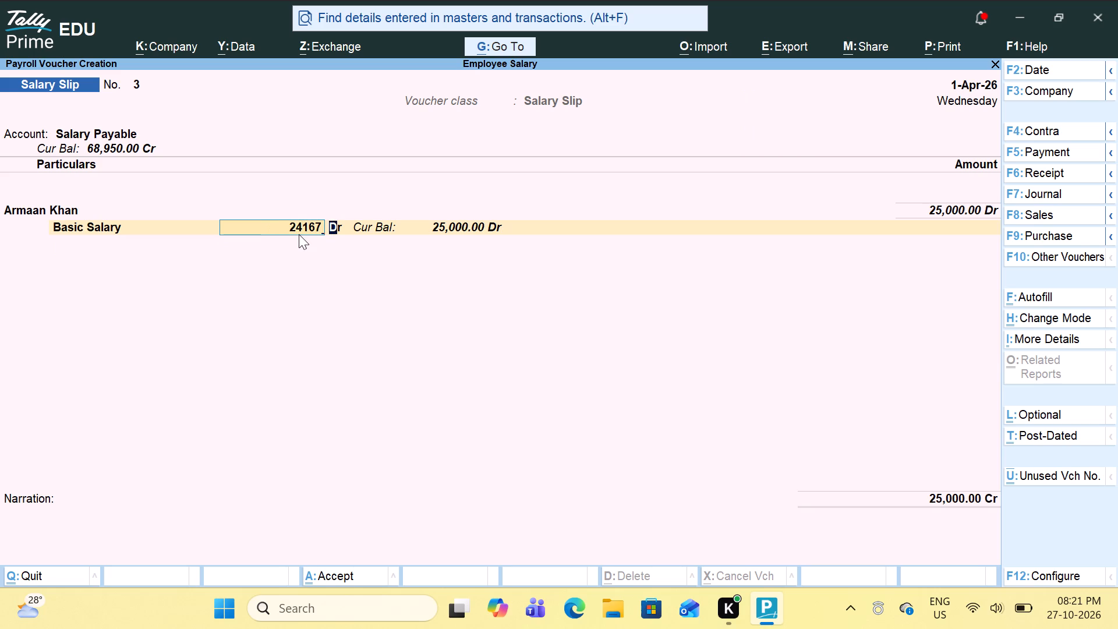
pyautogui.press('Return')
pyautogui.press('Return')
pyautogui.press('BackSpace')
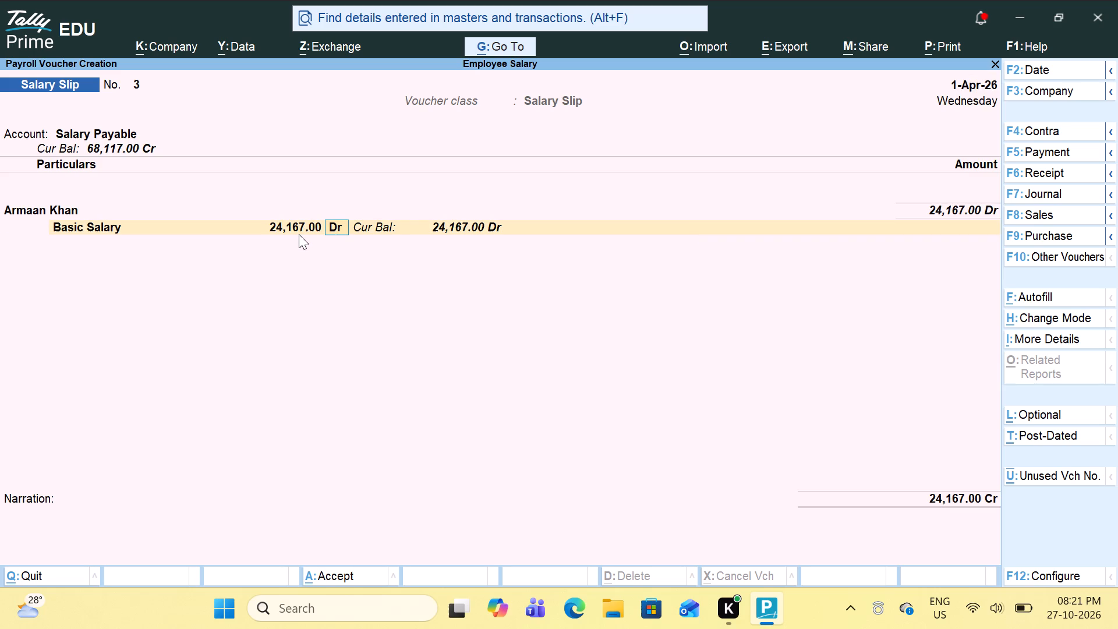
pyautogui.press('Return')
# Select the Overtime pay head for the first listed employee in the third salary slip voucher.
pyautogui.press('Down')
pyautogui.press('Down')
pyautogui.press('Down')
pyautogui.press('Down')
pyautogui.press('Down')
# Add the Overtime pay head at 3300 Dr below Basic Salary for the employee in the third salary slip voucher.
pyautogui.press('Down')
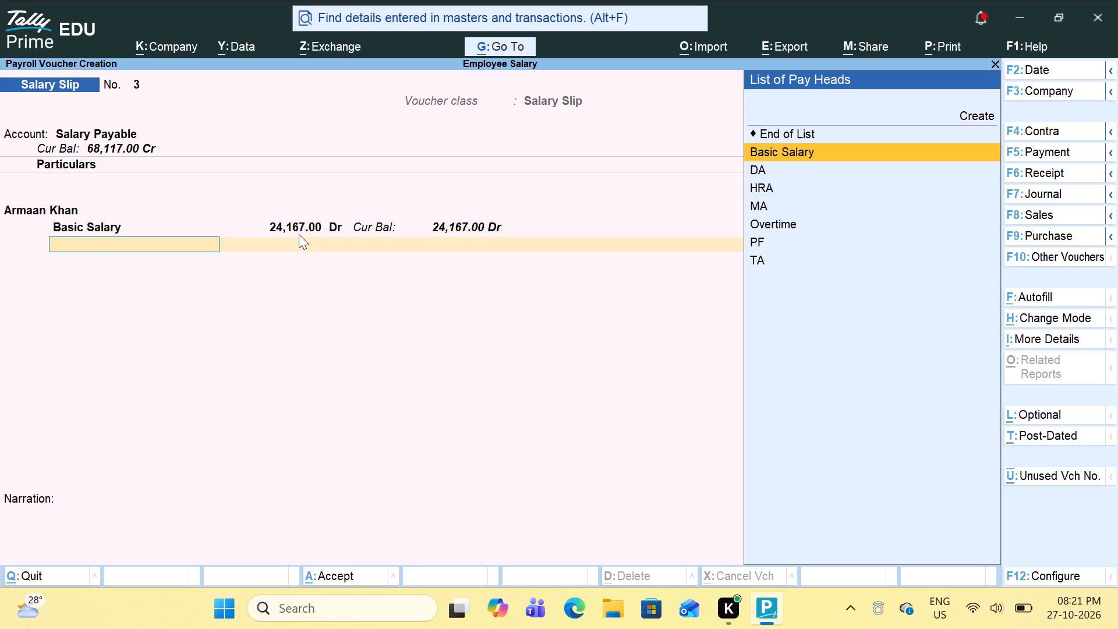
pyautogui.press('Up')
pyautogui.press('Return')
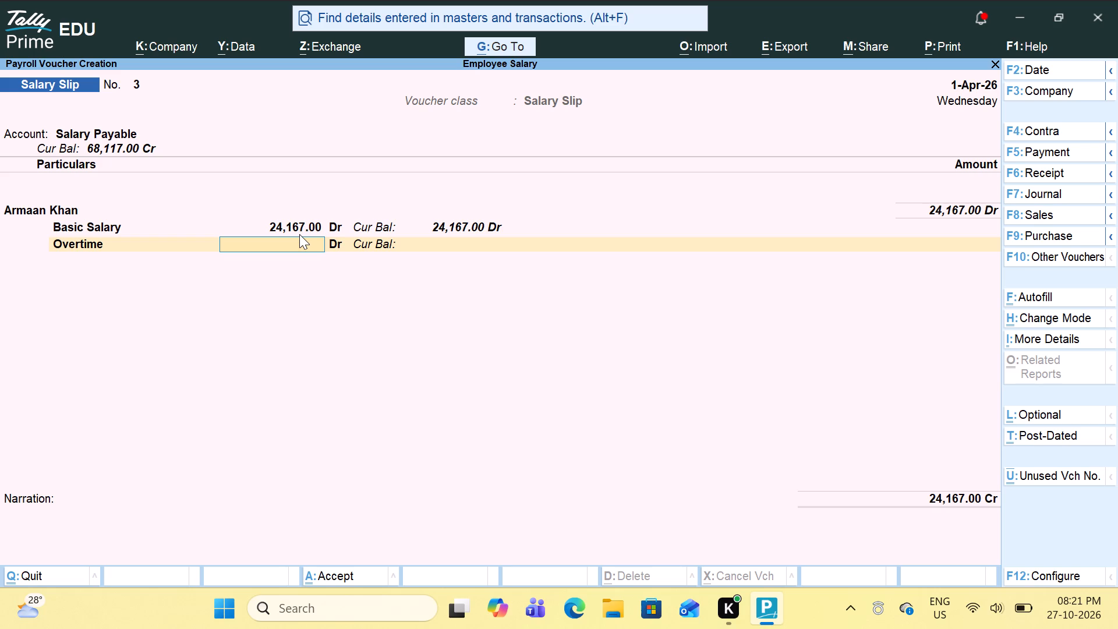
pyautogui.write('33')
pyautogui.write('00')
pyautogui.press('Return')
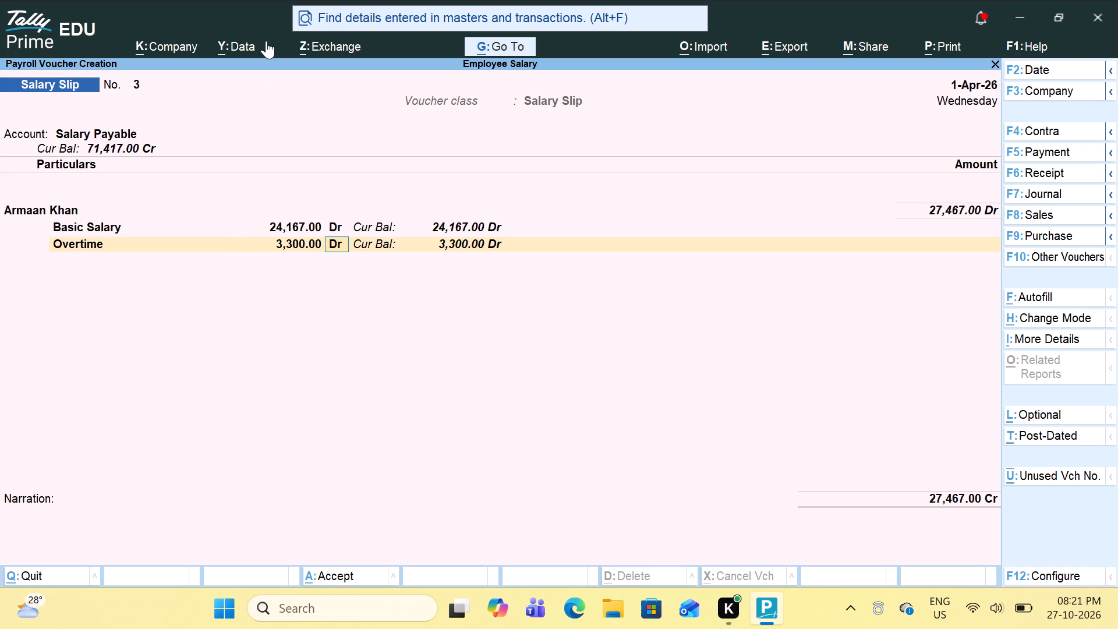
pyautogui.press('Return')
# Save the third salary slip voucher with a blank narration, skip printing it, and leave voucher entry.
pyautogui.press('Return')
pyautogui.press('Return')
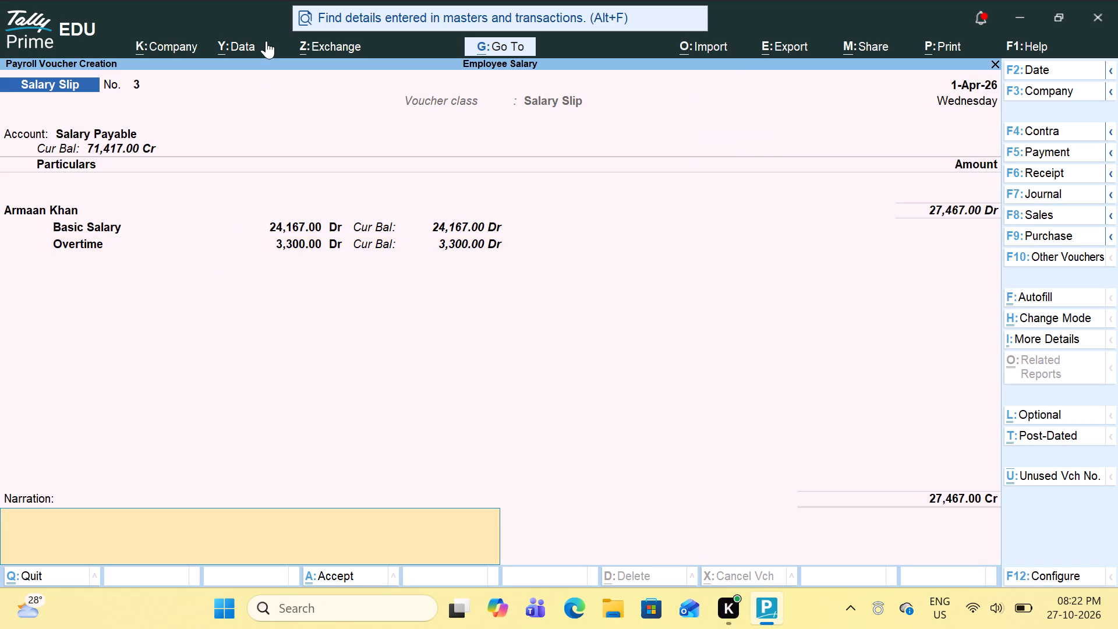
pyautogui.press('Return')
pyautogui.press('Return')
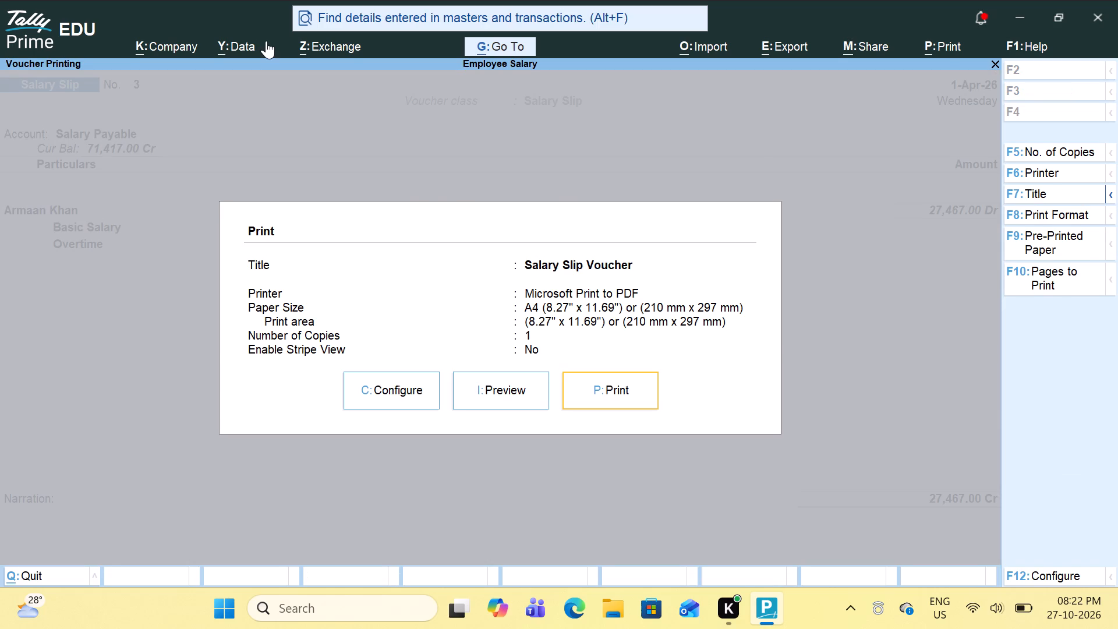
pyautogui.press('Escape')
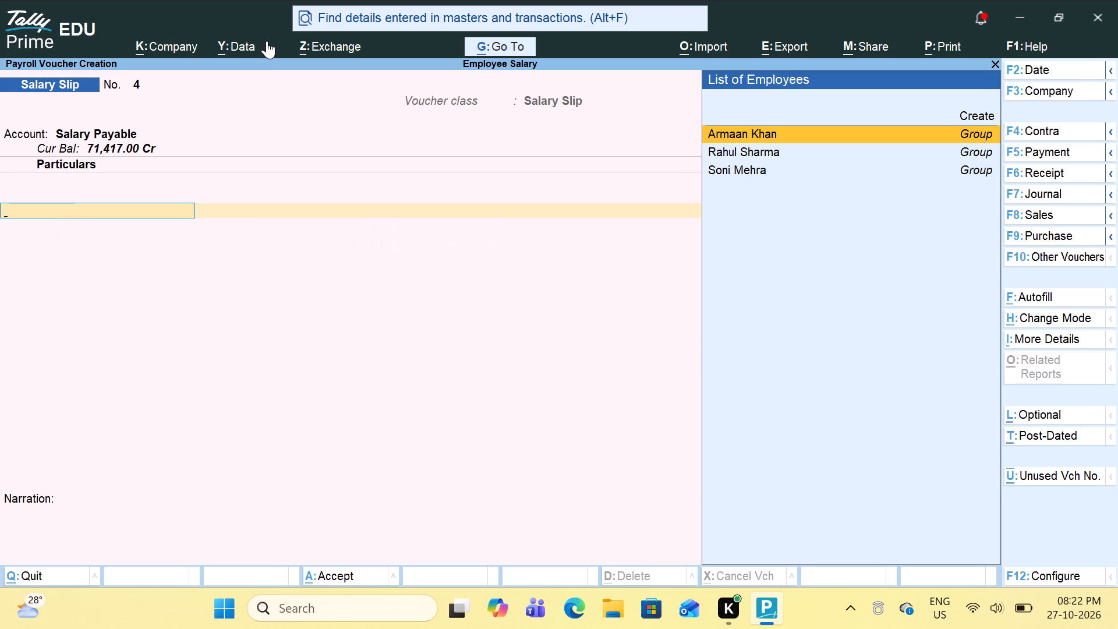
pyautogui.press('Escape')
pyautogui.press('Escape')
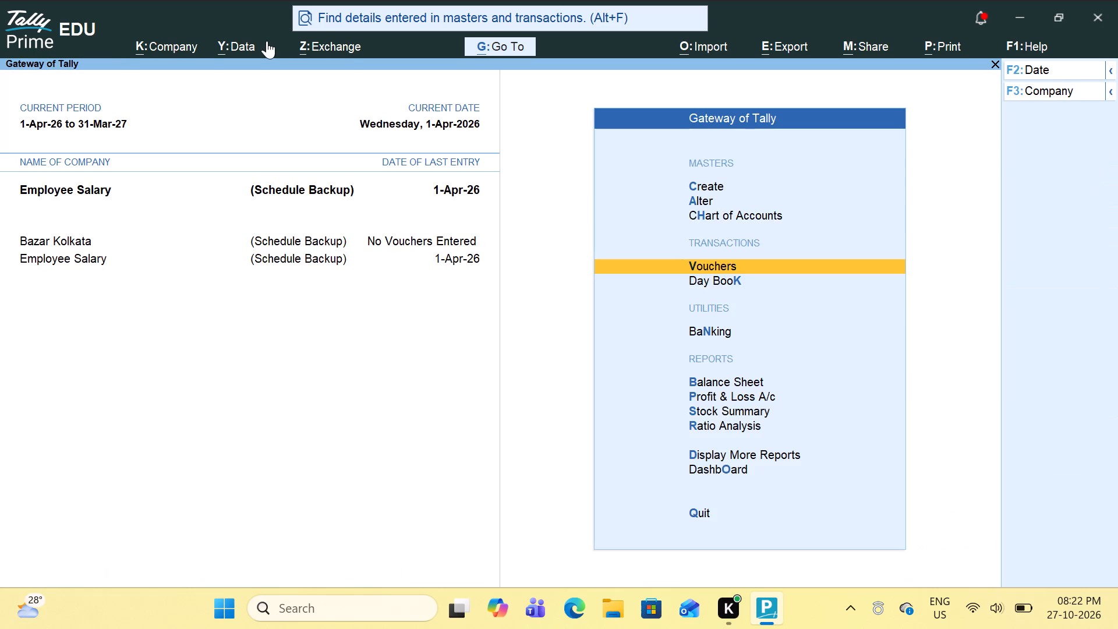
# View the April 2026 pay slip of the first listed individual employee in the payroll reports, then leave the report.
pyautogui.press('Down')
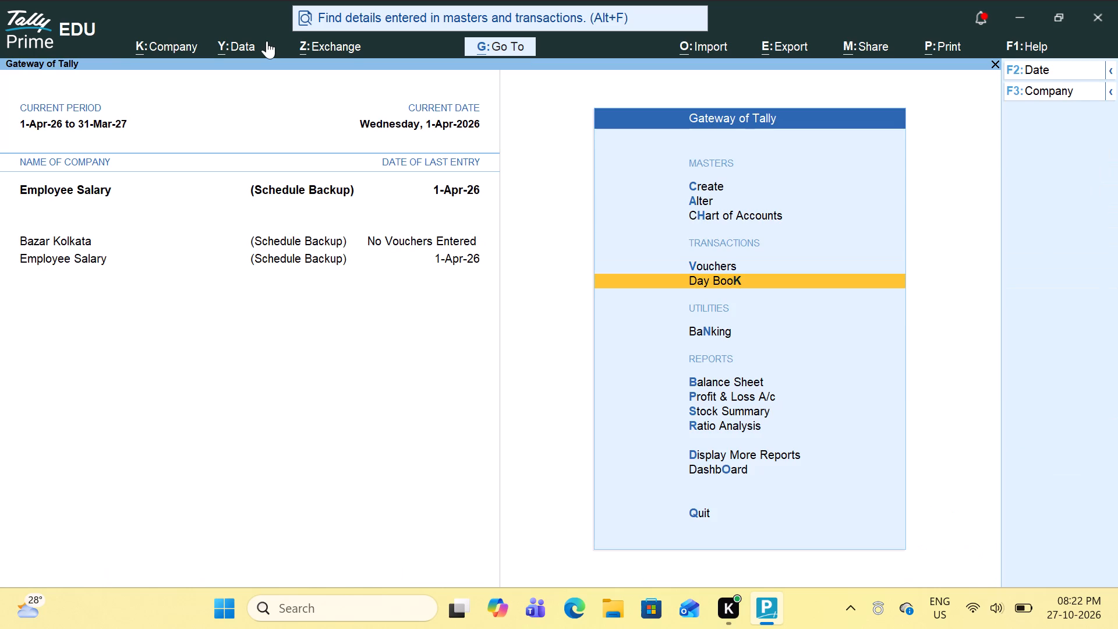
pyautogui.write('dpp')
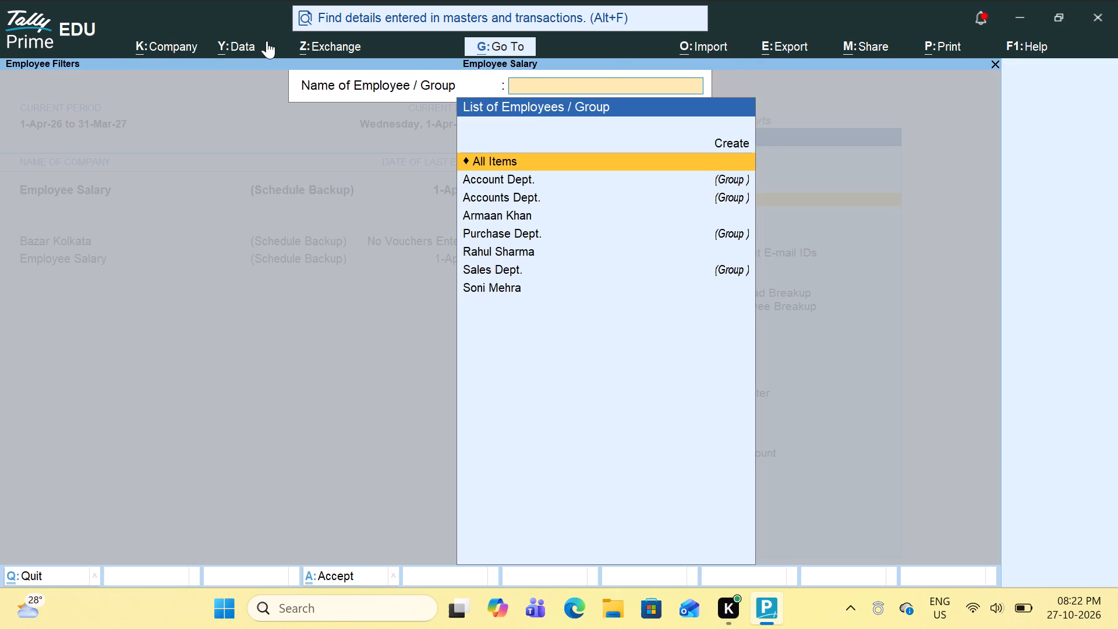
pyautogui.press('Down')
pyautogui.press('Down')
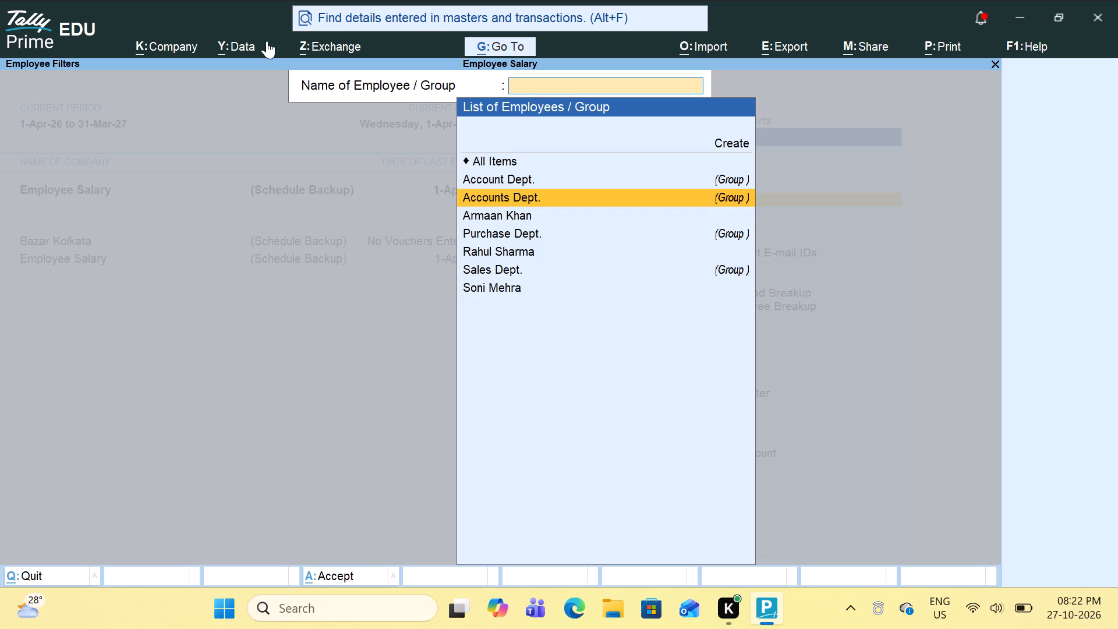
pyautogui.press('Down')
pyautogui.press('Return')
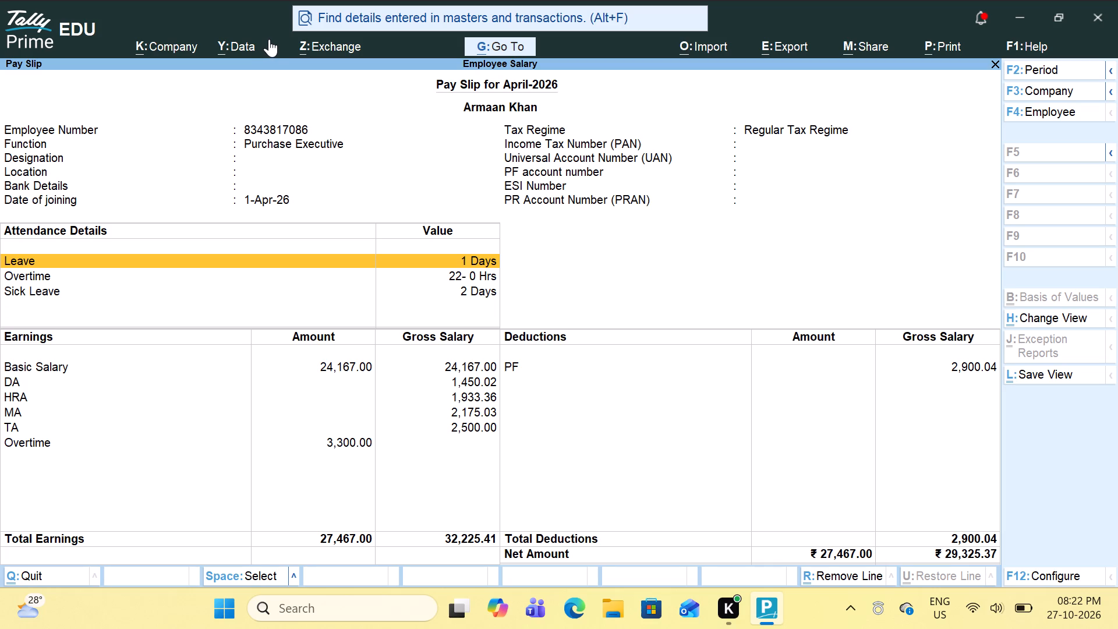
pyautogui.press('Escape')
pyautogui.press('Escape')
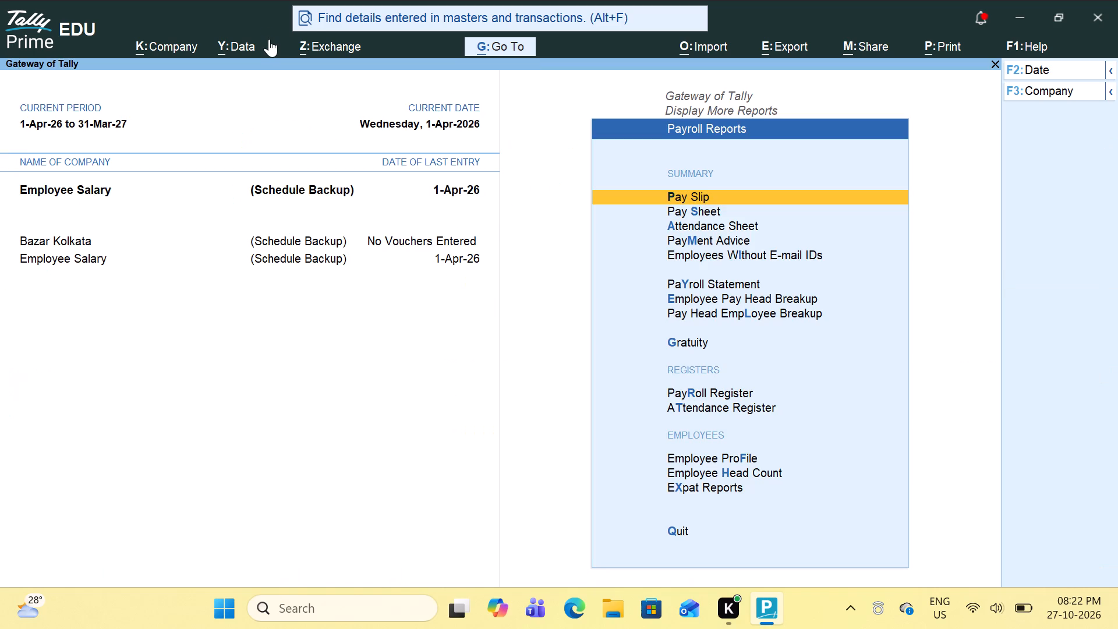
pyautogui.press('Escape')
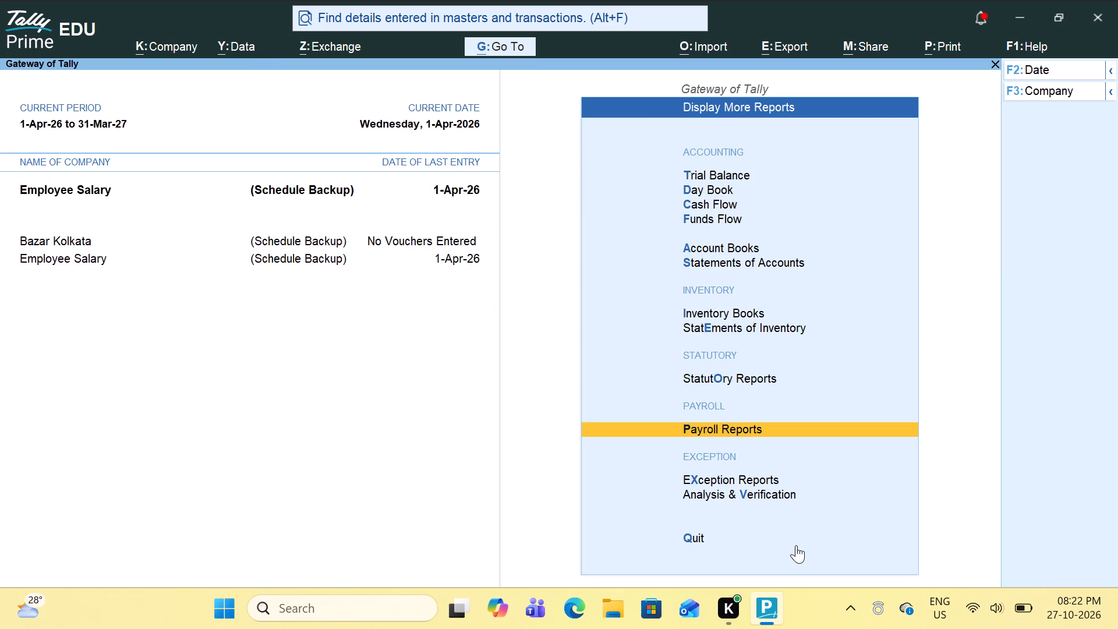
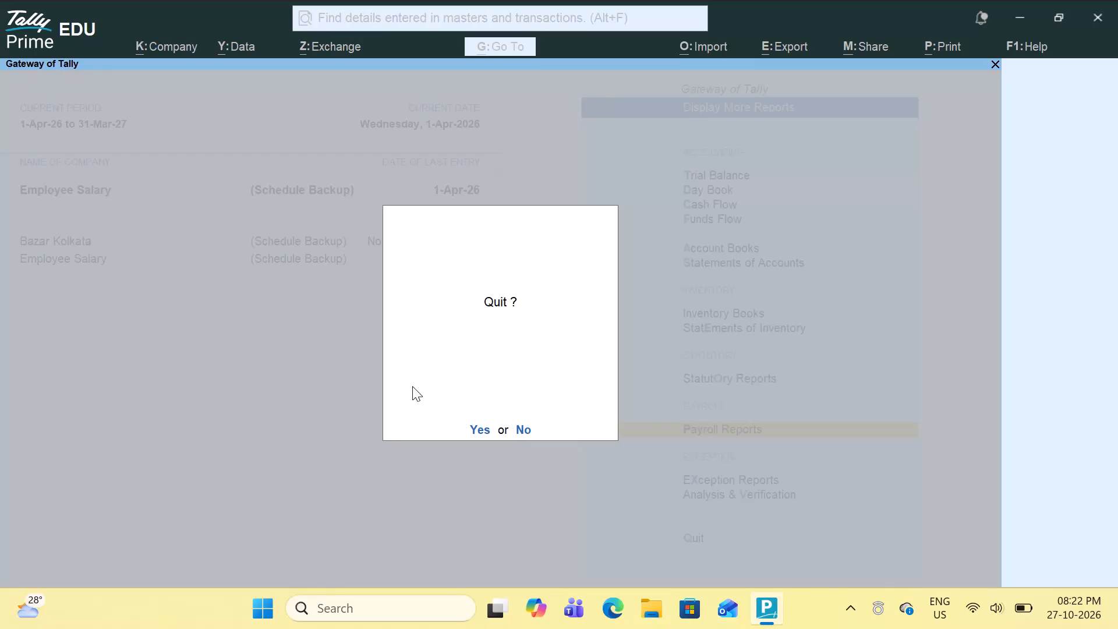
# Confirm quitting TallyPrime to close the Employee Salary company session.
pyautogui.press('Return')
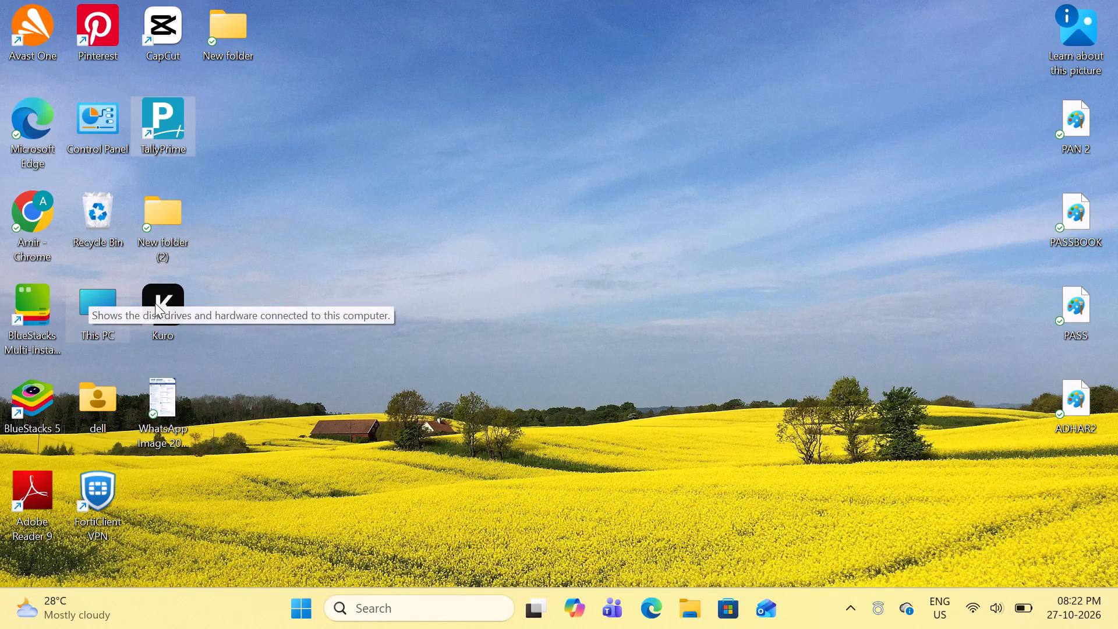
# Launch the Kuro application from the desktop.
pyautogui.doubleClick(160, 302)
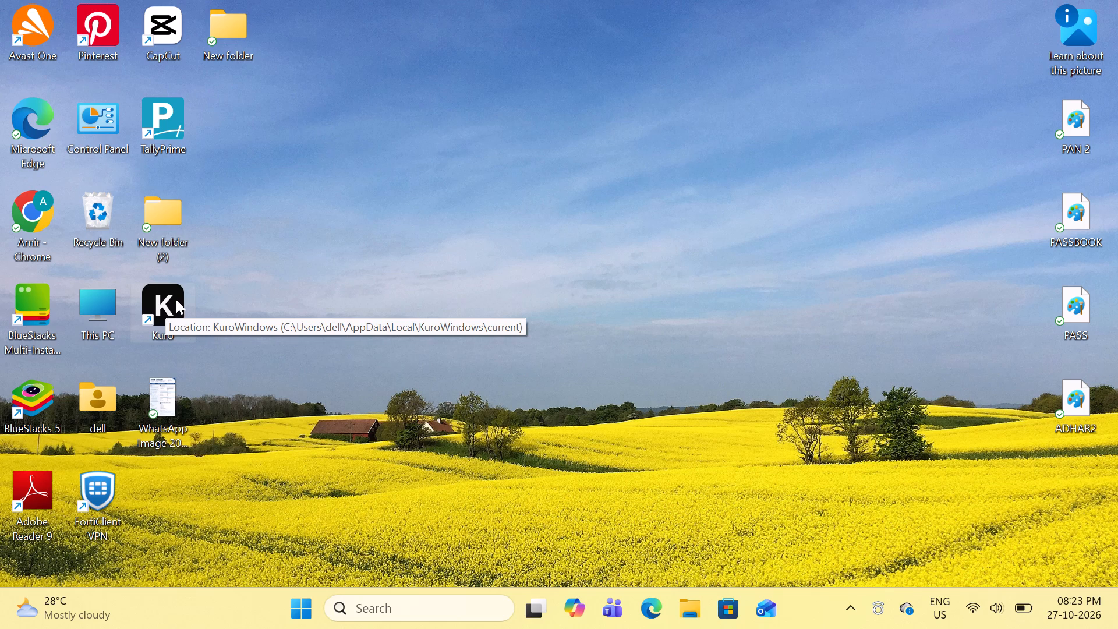
pyautogui.doubleClick(171, 325)
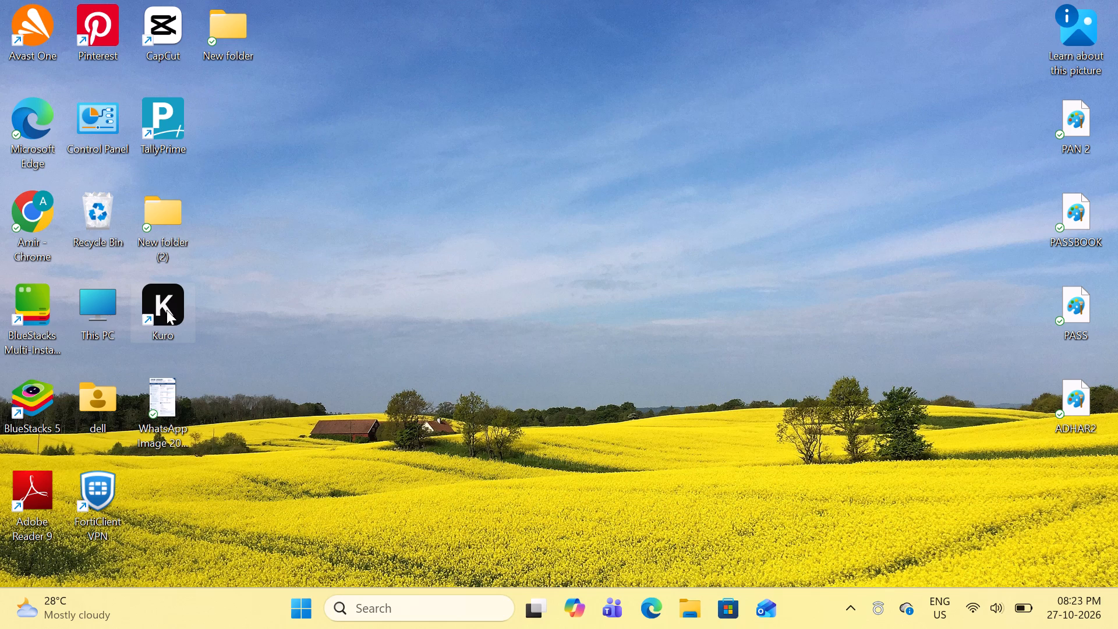
pyautogui.doubleClick(167, 310)
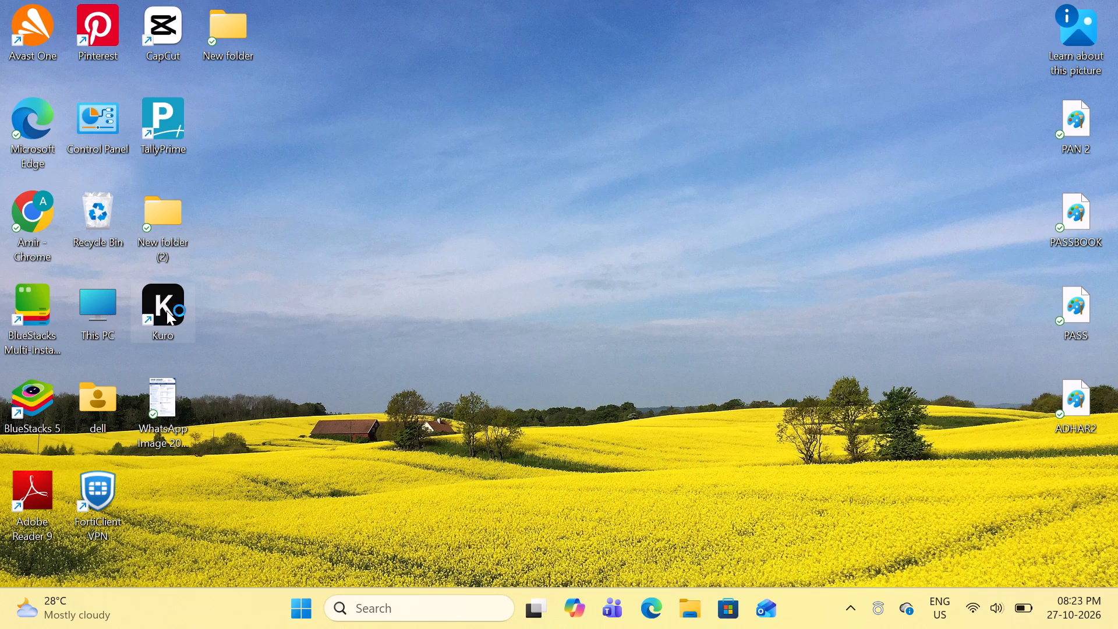